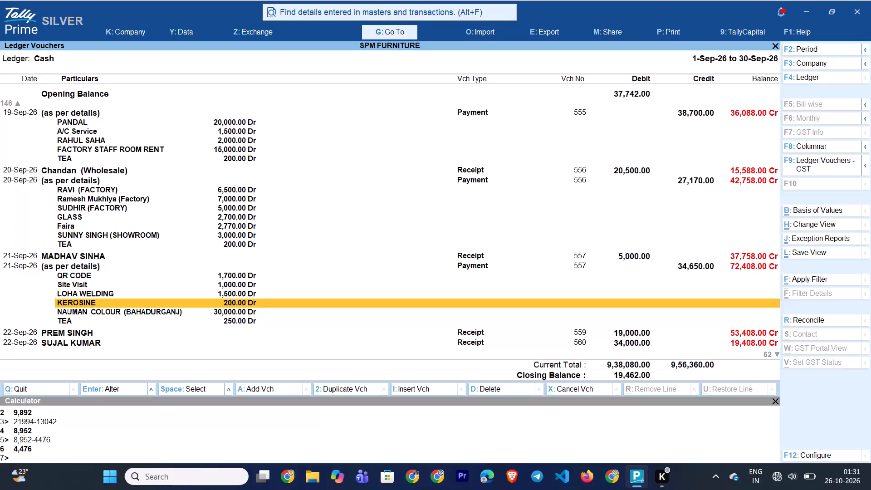
# Change the TEA amount in the 21-Sep-26 payment voucher 557 to 150, allocate 150 to ADMINISTRATION OVERHEADS, and save the voucher.
pyautogui.press('Up')
pyautogui.press('Up')
pyautogui.press('Up')
pyautogui.press('Up')
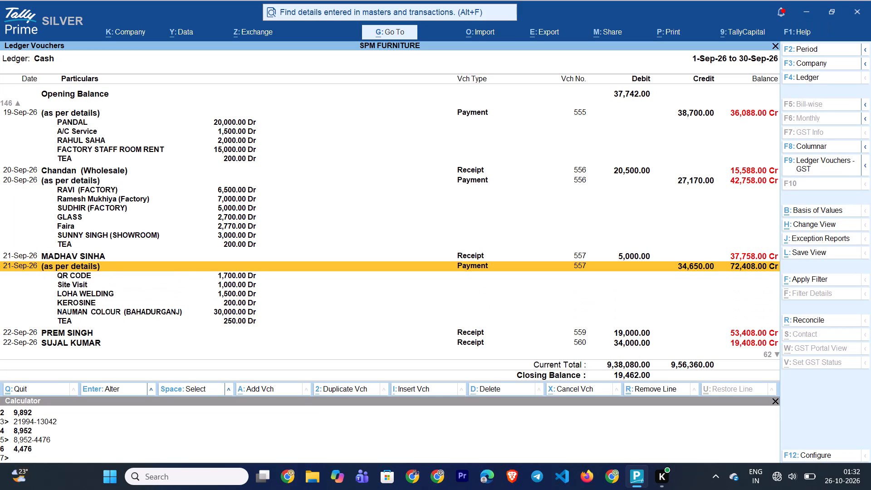
pyautogui.press('Return')
pyautogui.press('Return')
pyautogui.press('Return')
pyautogui.press('Return')
pyautogui.press('Return')
pyautogui.press('Return')
pyautogui.press('Return')
pyautogui.press('Return')
pyautogui.press('Return')
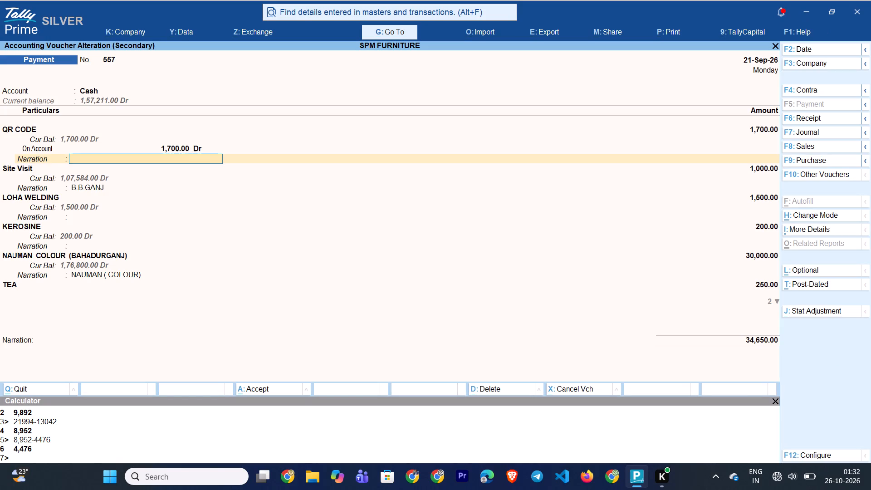
pyautogui.press('Return')
pyautogui.press('Return')
pyautogui.press('Return')
pyautogui.press('Return')
pyautogui.press('Return')
pyautogui.press('Return')
pyautogui.press('Return')
pyautogui.press('Return')
pyautogui.press('Return')
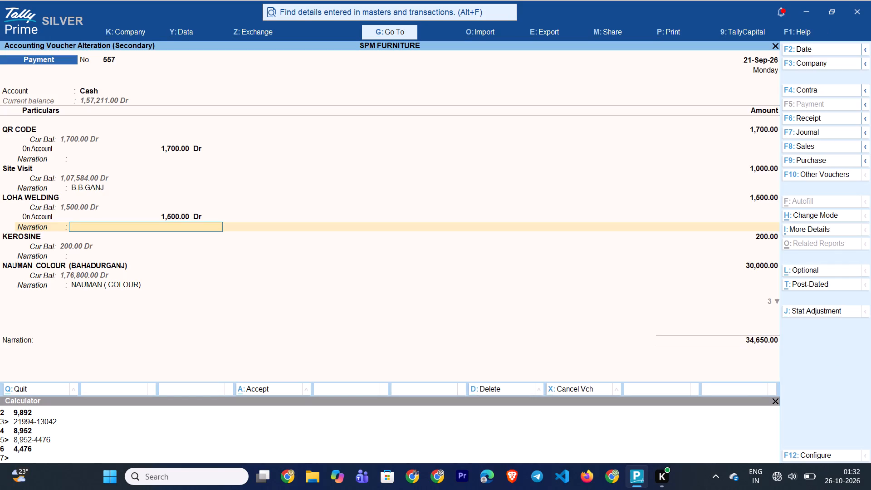
pyautogui.press('Return')
pyautogui.press('Return')
pyautogui.press('Return')
pyautogui.press('Return')
pyautogui.press('Return')
pyautogui.press('Return')
pyautogui.press('Return')
pyautogui.press('Return')
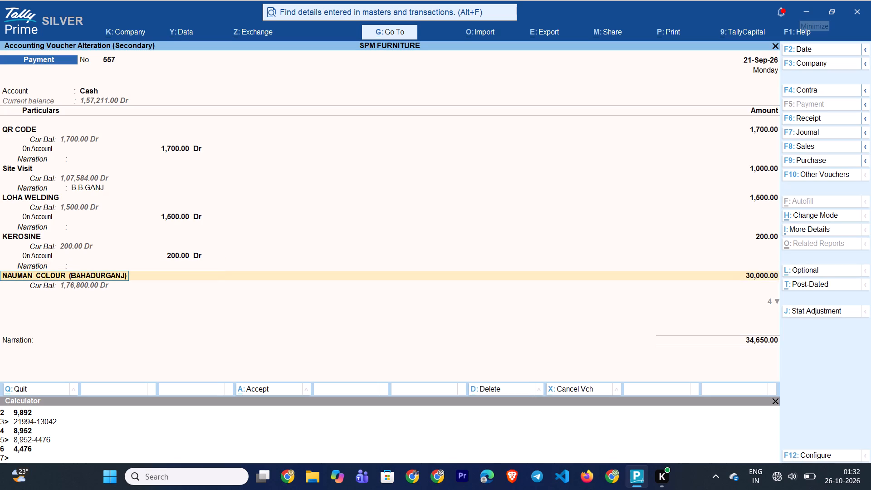
pyautogui.press('Return')
pyautogui.press('Return')
pyautogui.press('Return')
pyautogui.press('Return')
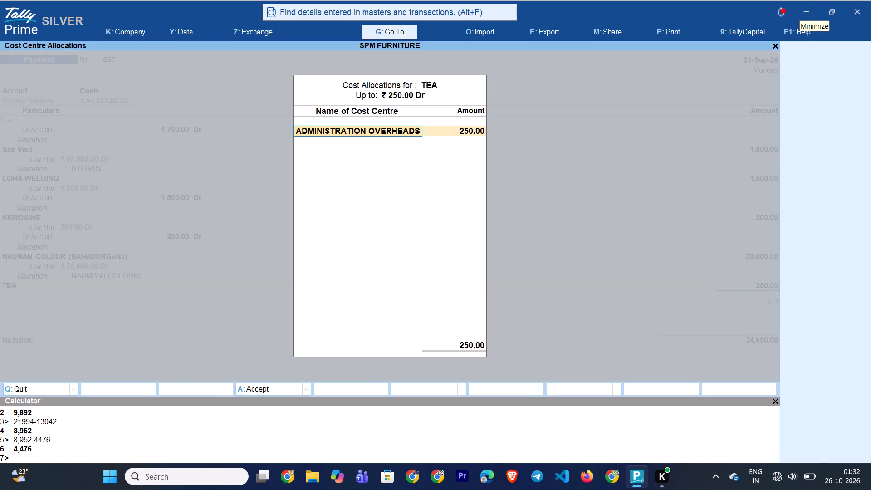
pyautogui.press('BackSpace')
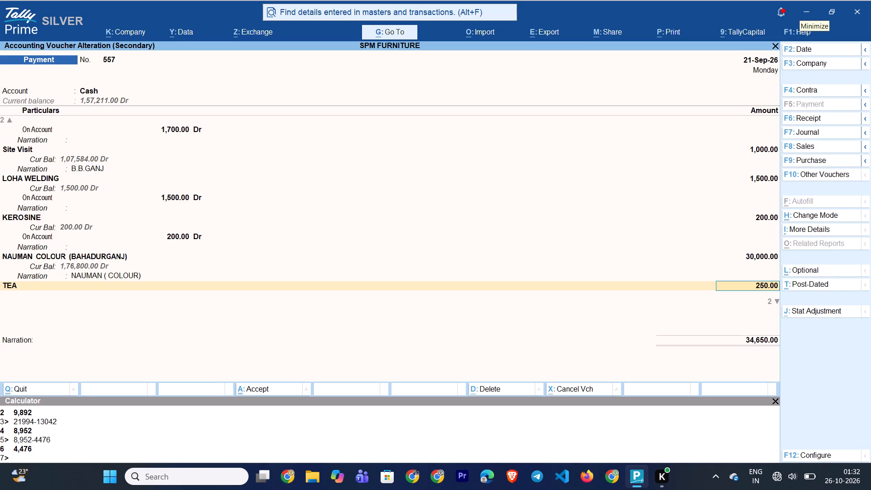
pyautogui.write('150')
pyautogui.press('Return')
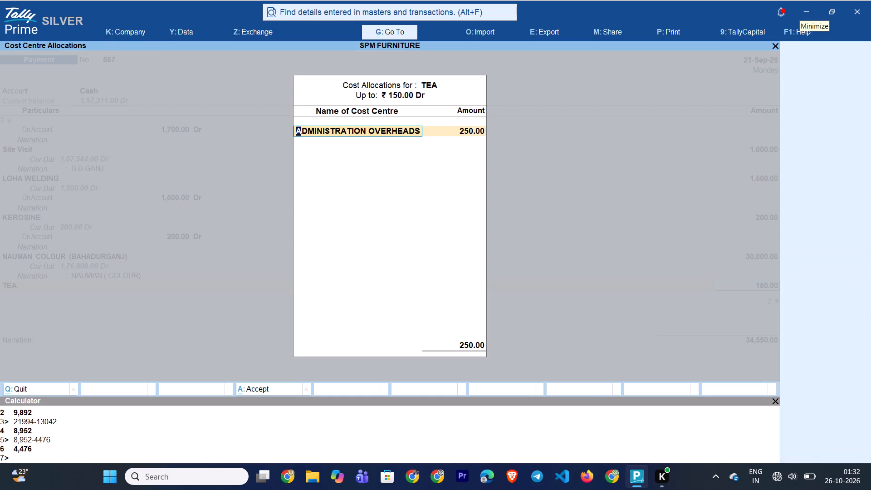
pyautogui.press('Return')
pyautogui.write('150')
pyautogui.press('Return')
pyautogui.press('Return')
pyautogui.hotkey('ctrl', 'a')
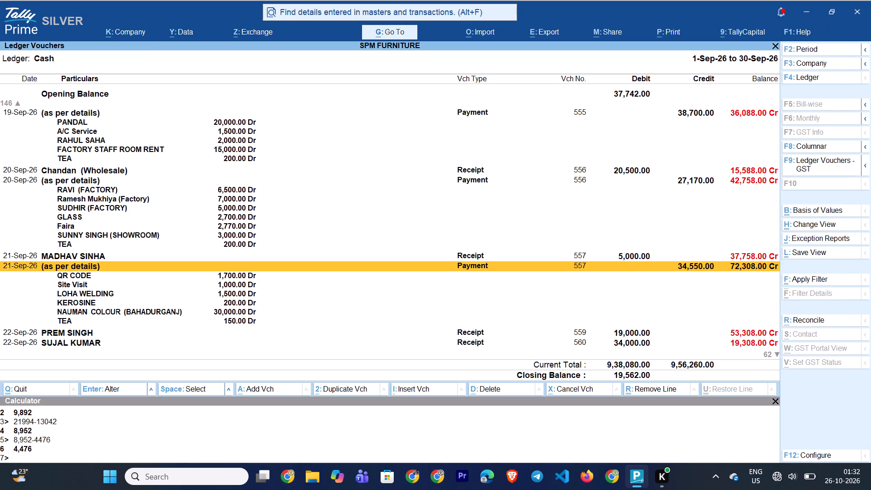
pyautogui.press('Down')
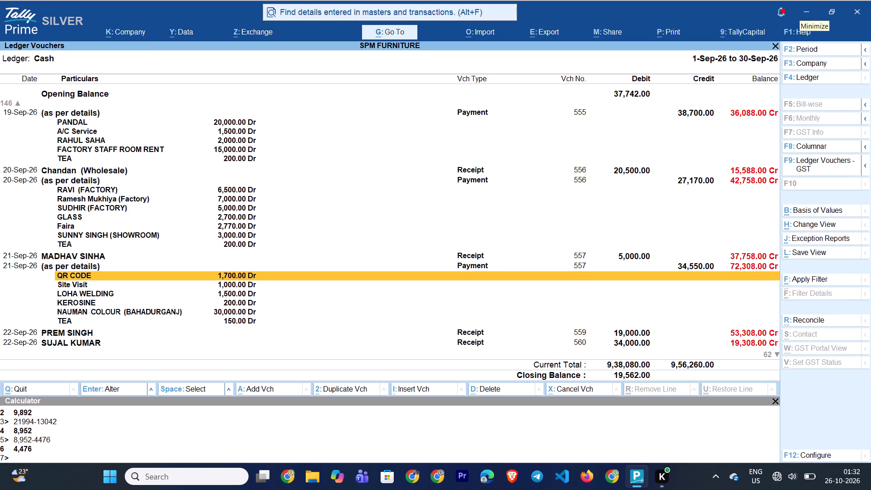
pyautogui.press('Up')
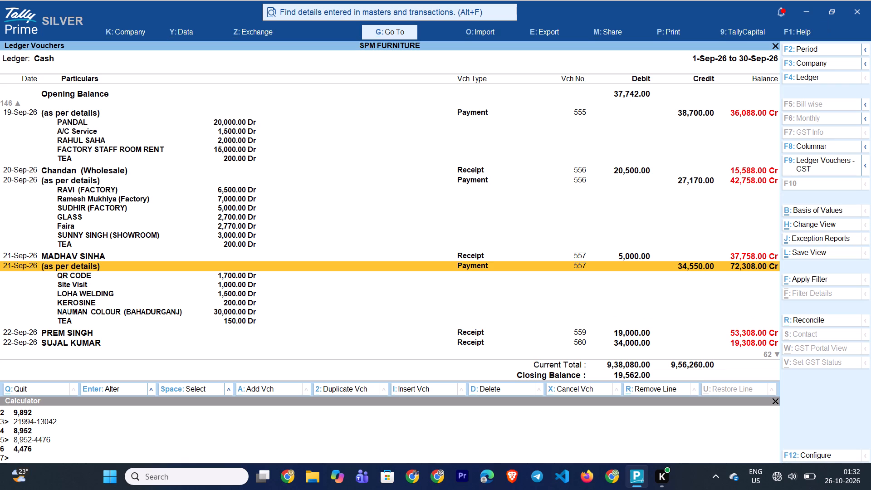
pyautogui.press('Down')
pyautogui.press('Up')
# Add a DIFFERENCE ledger line of -200 after TEA in the 21-Sep-26 payment voucher 557 and save the voucher.
pyautogui.press('Return')
pyautogui.press('Return')
pyautogui.press('Return')
pyautogui.press('Return')
pyautogui.press('Return')
pyautogui.press('Return')
pyautogui.press('Return')
pyautogui.press('Return')
pyautogui.press('Return')
pyautogui.press('Return')
pyautogui.press('Return')
pyautogui.press('Return')
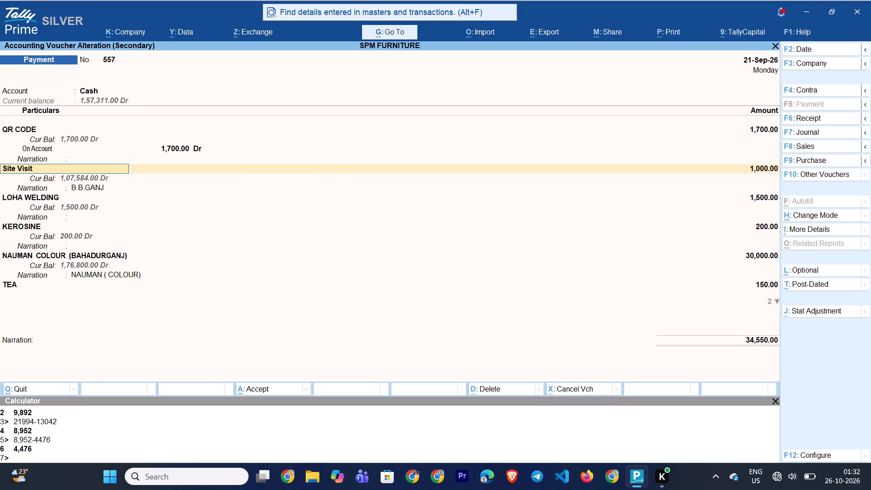
pyautogui.press('Return')
pyautogui.press('Return')
pyautogui.press('Return')
pyautogui.press('Return')
pyautogui.press('Return')
pyautogui.press('Return')
pyautogui.press('Return')
pyautogui.press('Return')
pyautogui.press('Return')
pyautogui.press('Return')
pyautogui.press('Return')
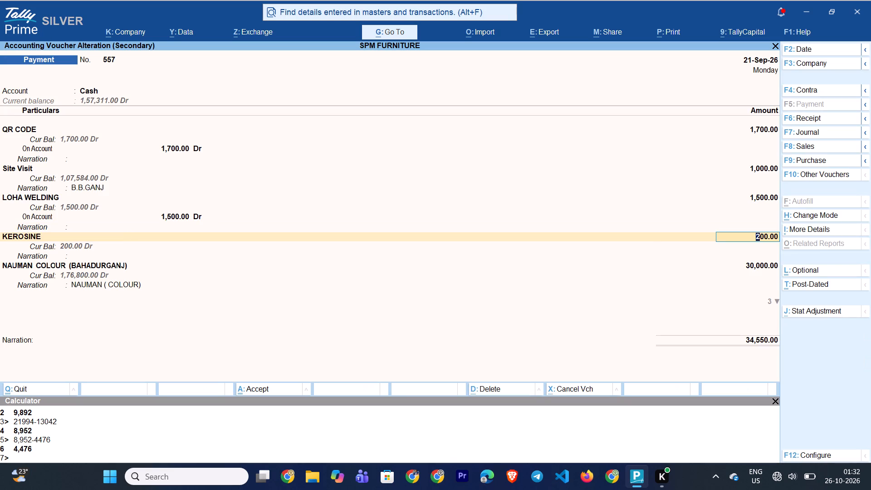
pyautogui.press('Return')
pyautogui.press('Return')
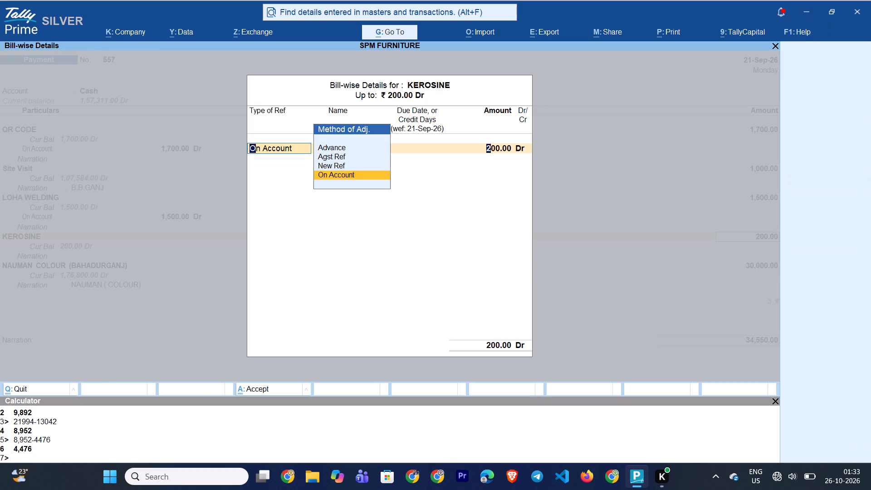
pyautogui.press('Return')
pyautogui.press('Return')
pyautogui.press('Return')
pyautogui.press('Return')
pyautogui.press('Return')
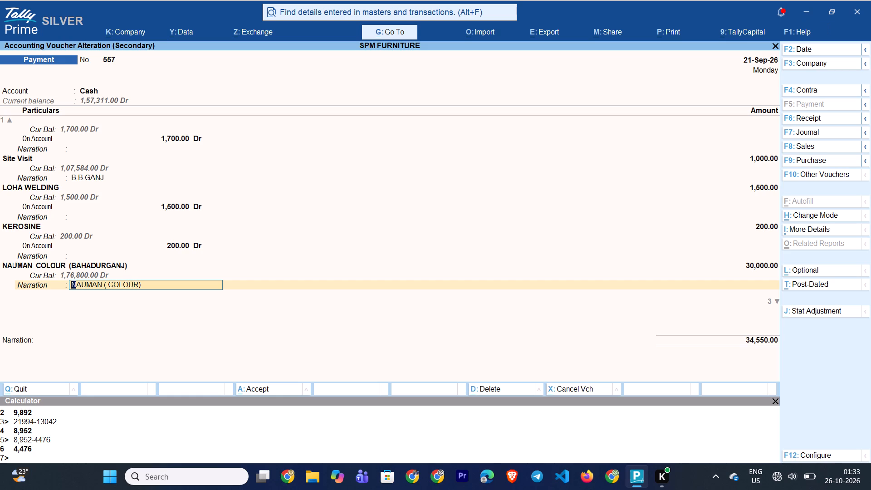
pyautogui.press('Return')
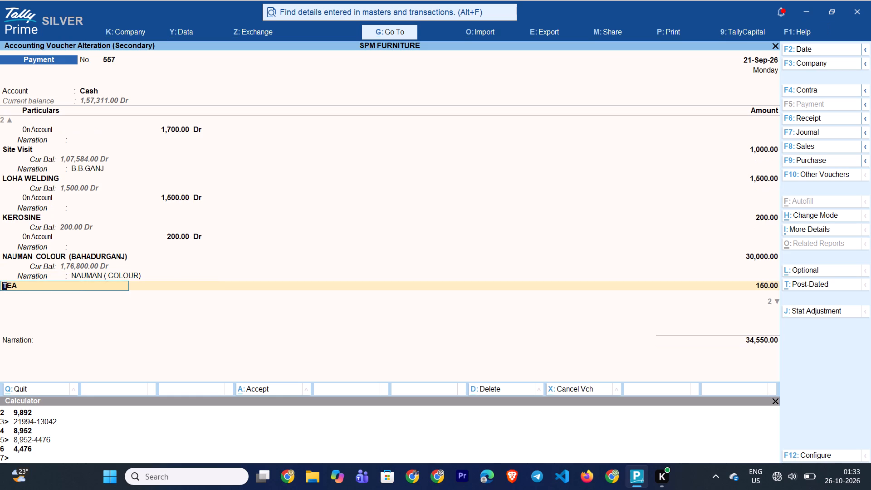
pyautogui.press('Return')
pyautogui.press('Return')
pyautogui.press('Return')
pyautogui.press('Return')
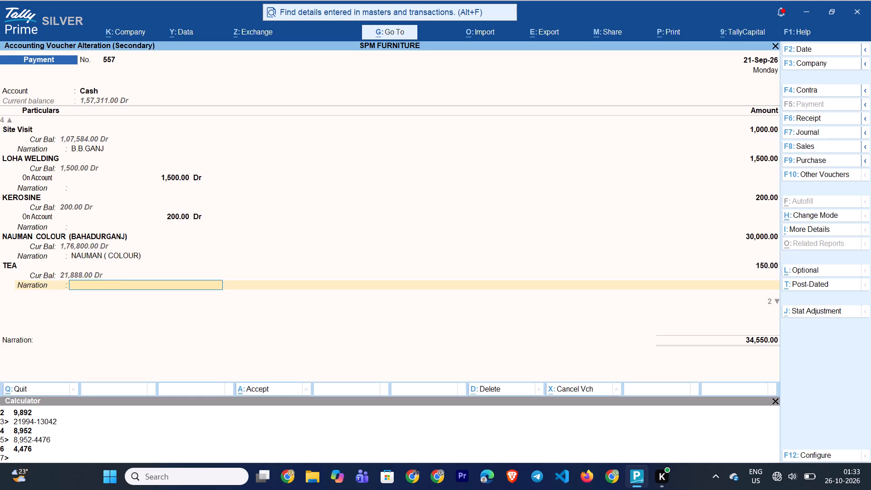
pyautogui.press('Return')
pyautogui.write('DI')
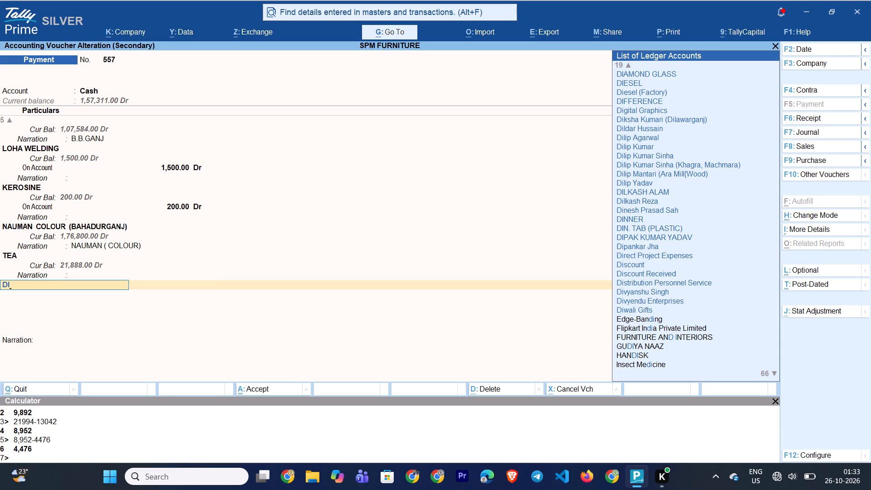
pyautogui.write('FF')
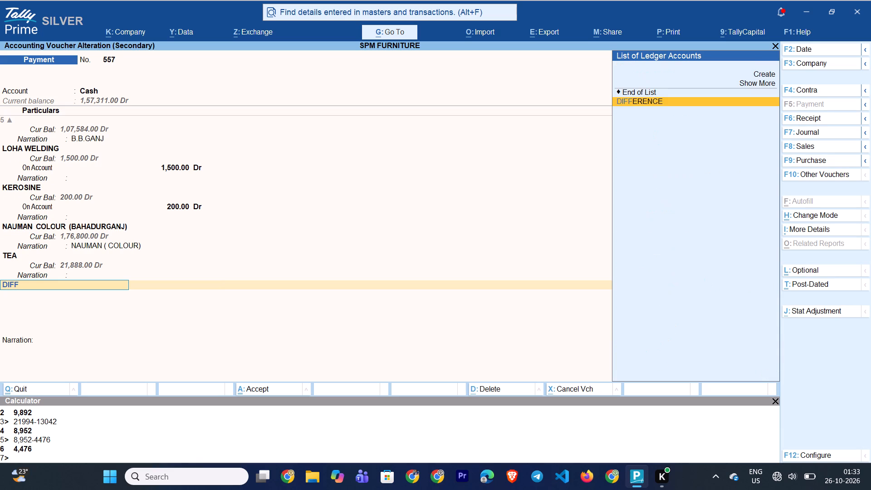
pyautogui.press('Return')
pyautogui.press('-')
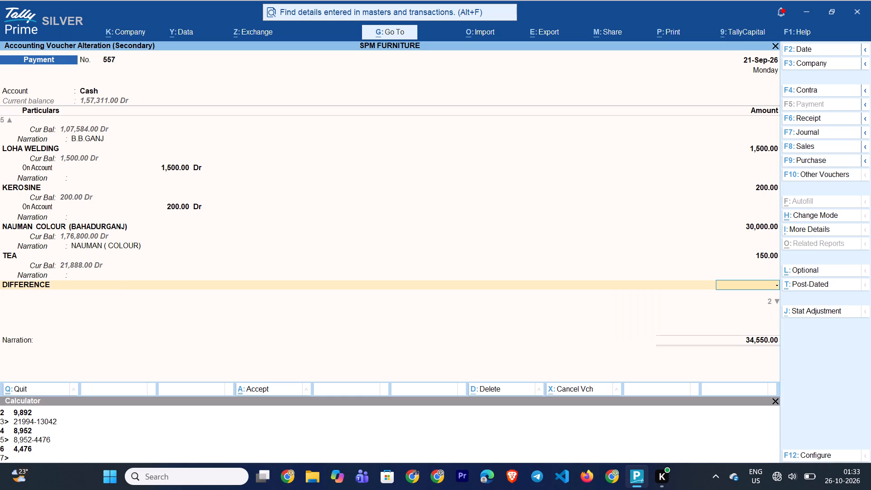
pyautogui.write('20')
pyautogui.press('Return')
pyautogui.press('BackSpace')
pyautogui.write('-200')
pyautogui.press('Return')
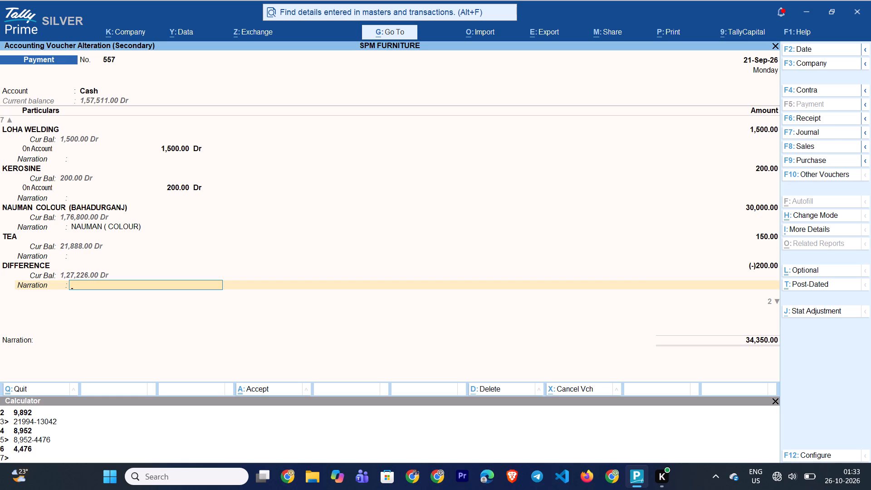
pyautogui.hotkey('ctrl', 'a')
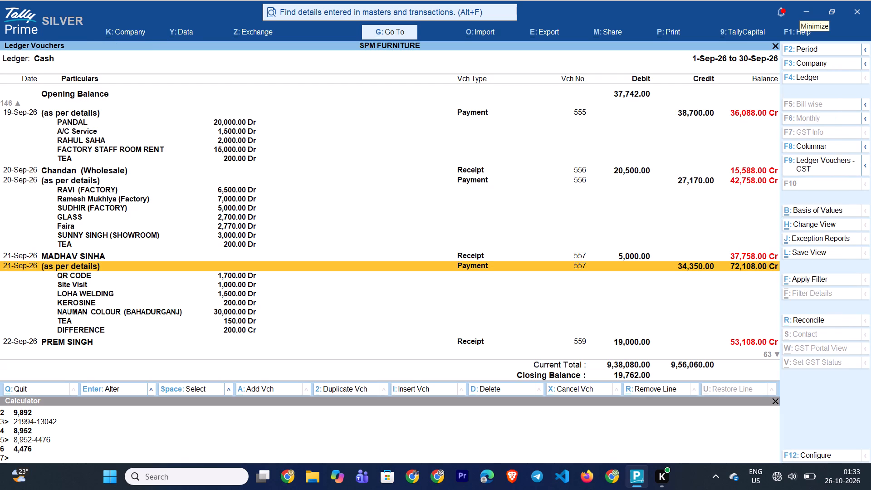
# Mark the 22-Sep-26 receipt voucher 559 line as selected in the Cash ledger.
pyautogui.press('Up')
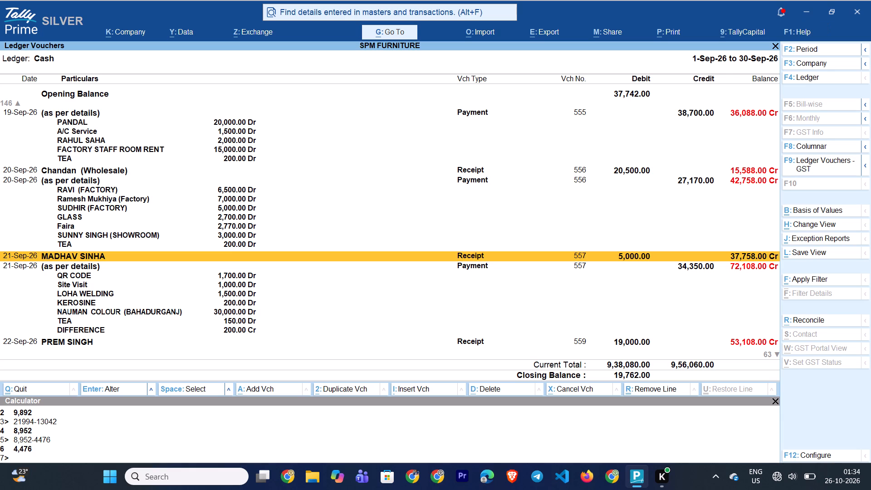
pyautogui.press('Down')
pyautogui.press('Down')
pyautogui.press('Down')
pyautogui.press('Down')
pyautogui.press('Down')
pyautogui.press('Down')
pyautogui.press('Down')
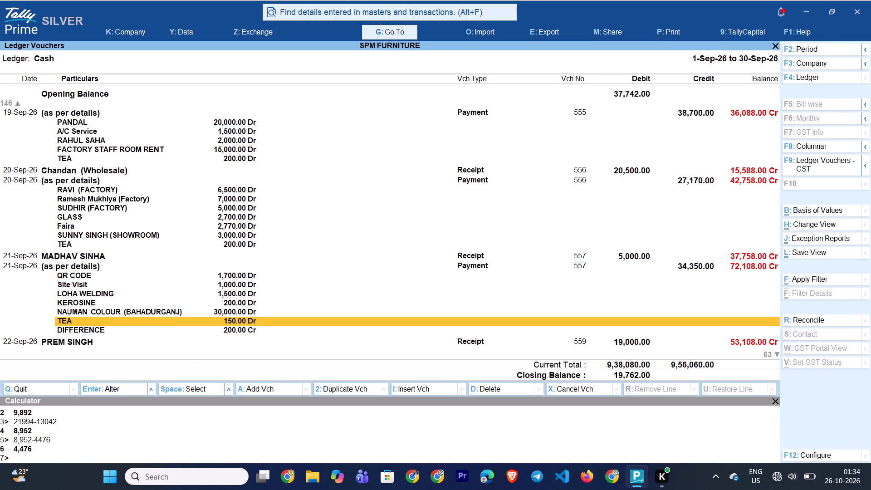
pyautogui.press('Down')
pyautogui.press('Down')
pyautogui.press('Down')
pyautogui.press('Down')
pyautogui.press('Down')
pyautogui.press('Up')
pyautogui.press('Up')
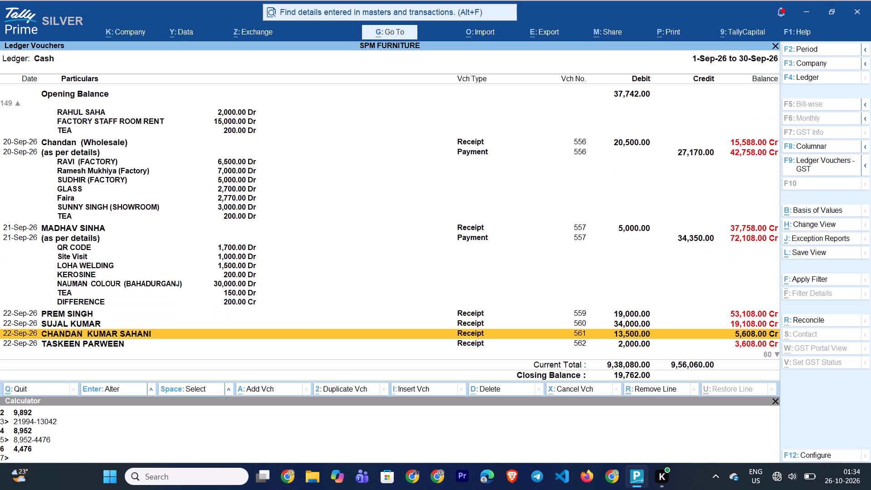
pyautogui.press('Up')
pyautogui.press('Up')
pyautogui.press('Down')
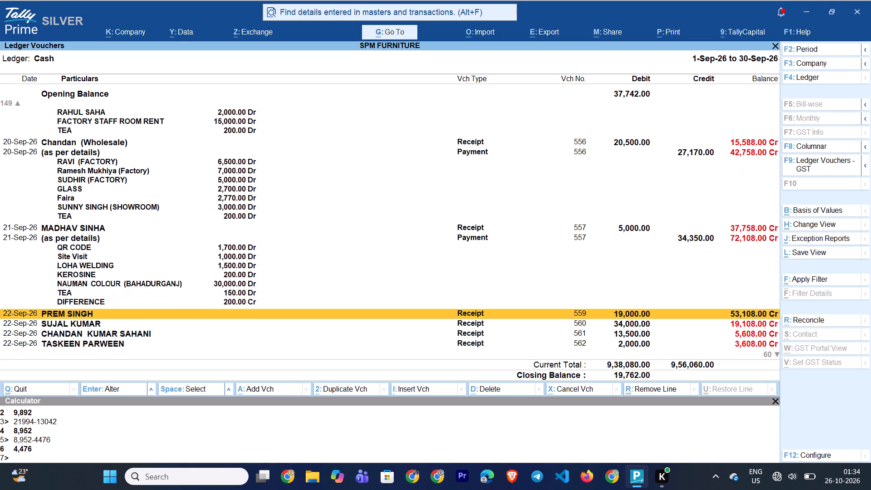
pyautogui.press('Up')
pyautogui.press('Down')
pyautogui.press('space')
# Review the Cash ledger entries of 22 and 23 September, and return to the 21-Sep-26 payment voucher 557.
pyautogui.press('Down')
pyautogui.press('Down')
pyautogui.press('Down')
pyautogui.press('Down')
pyautogui.press('Down')
pyautogui.press('Down')
pyautogui.press('Down')
pyautogui.press('Down')
pyautogui.press('Down')
pyautogui.press('Down')
pyautogui.press('Down')
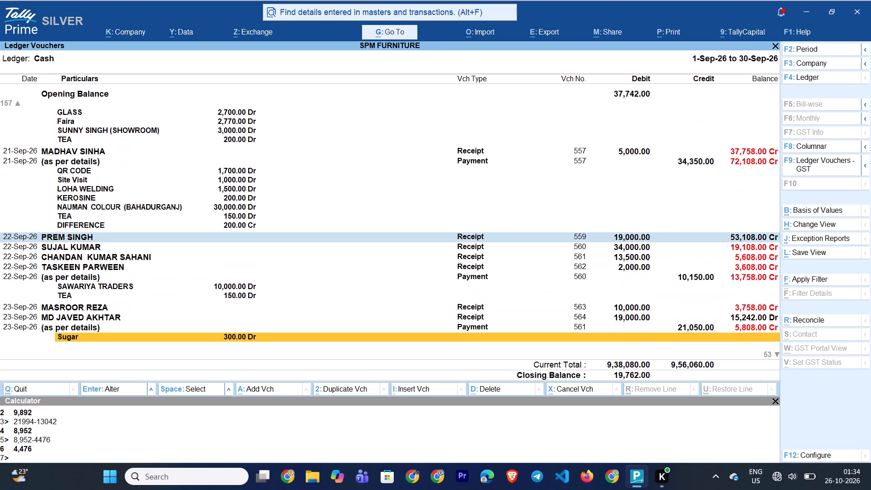
pyautogui.press('Up')
pyautogui.press('Up')
pyautogui.press('Up')
pyautogui.press('Up')
pyautogui.press('Up')
pyautogui.press('Up')
pyautogui.press('Up')
pyautogui.press('Up')
pyautogui.press('Up')
pyautogui.press('Up')
pyautogui.press('Up')
pyautogui.press('Up')
pyautogui.press('Down')
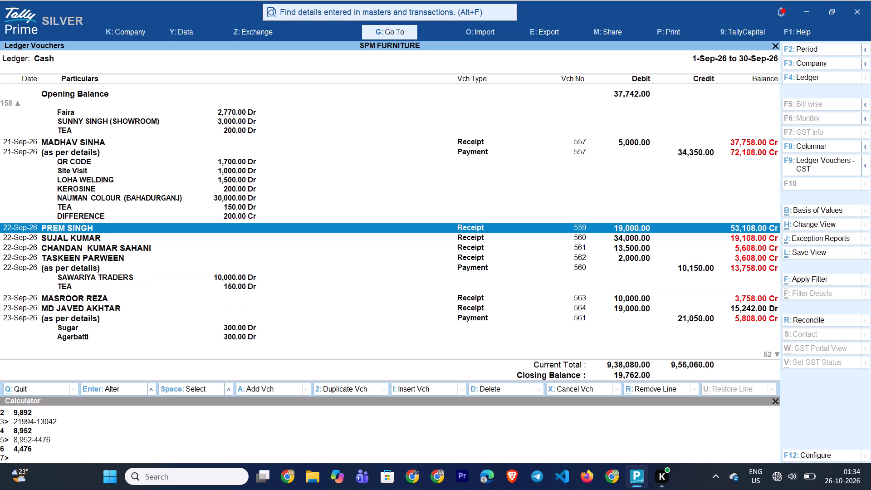
pyautogui.press('Up')
pyautogui.press('Up')
pyautogui.press('Up')
pyautogui.press('Up')
pyautogui.press('Up')
pyautogui.press('Up')
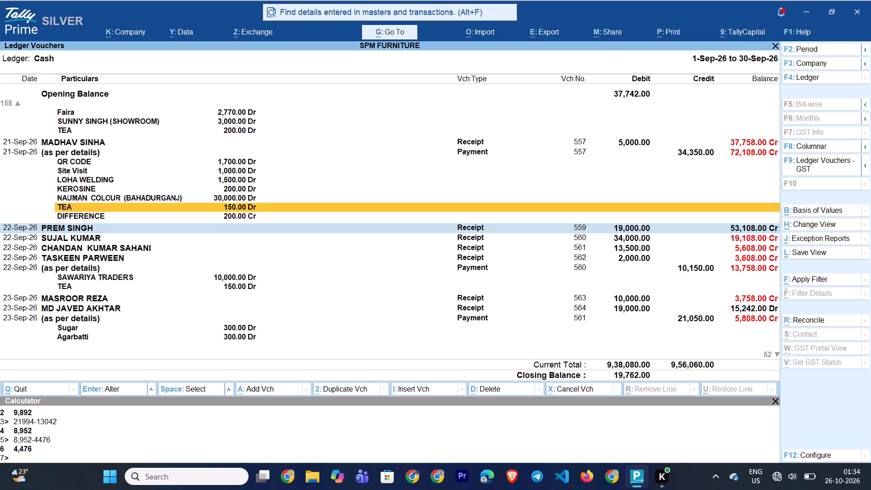
pyautogui.press('Up')
pyautogui.press('Up')
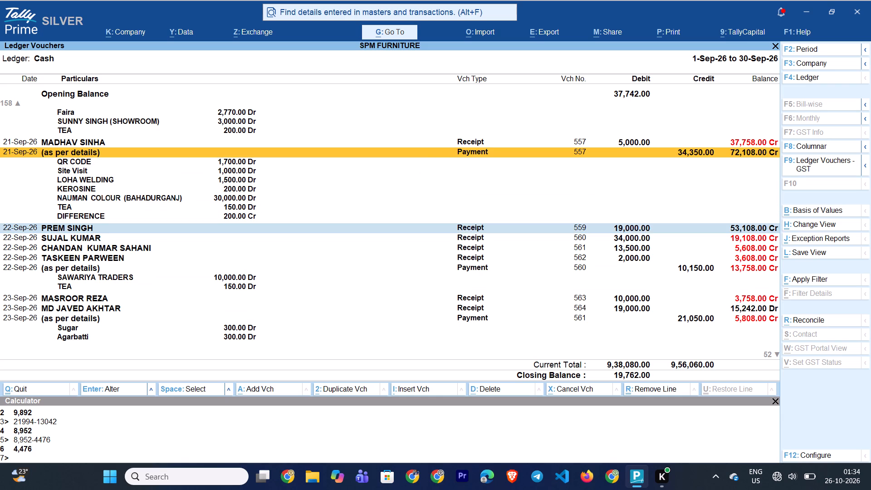
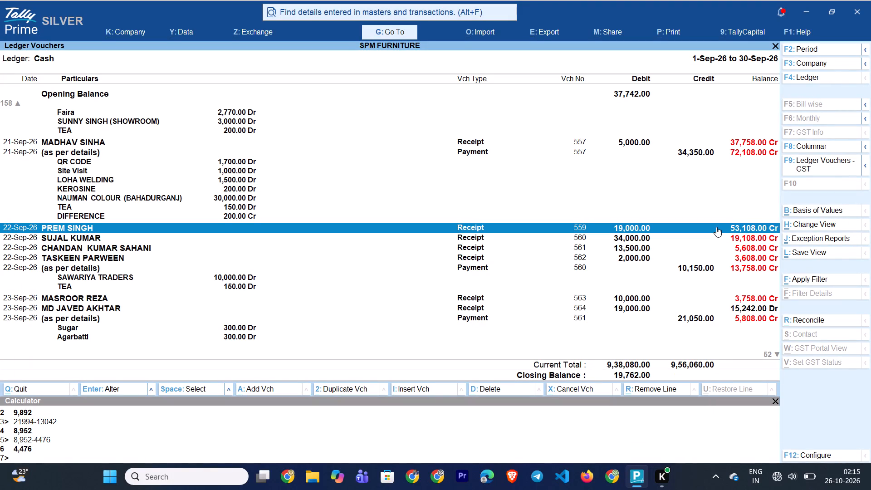
# Examine the 22 and 23 September entries in the Cash ledger, through the last line item of payment voucher 561.
pyautogui.press('Down')
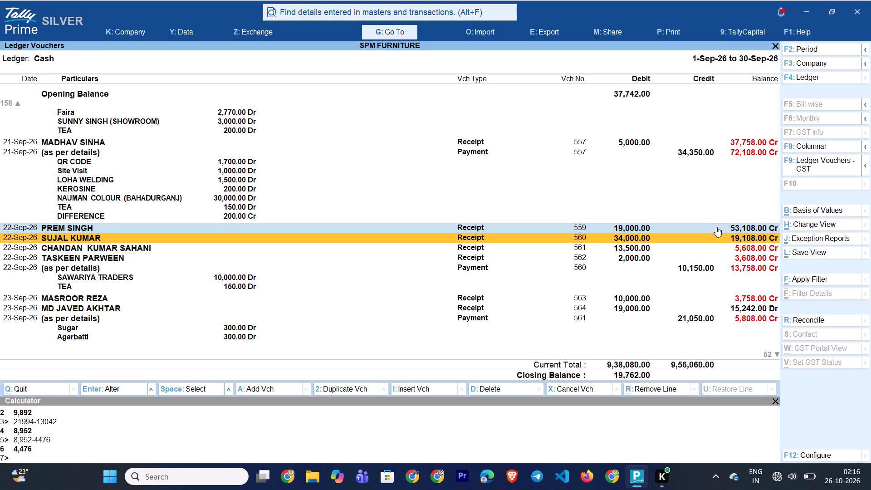
pyautogui.press('Down')
pyautogui.press('Down')
pyautogui.press('Down')
pyautogui.press('Down')
pyautogui.press('Down')
pyautogui.press('Down')
pyautogui.press('Down')
pyautogui.press('Down')
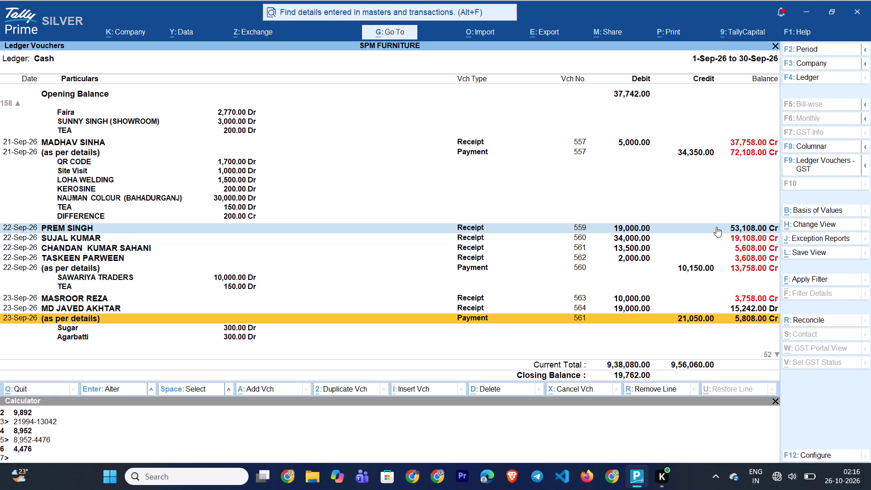
pyautogui.press('Down')
pyautogui.press('Down')
pyautogui.press('Down')
pyautogui.press('Down')
pyautogui.press('Down')
pyautogui.press('Down')
pyautogui.press('Down')
pyautogui.press('Down')
pyautogui.press('Down')
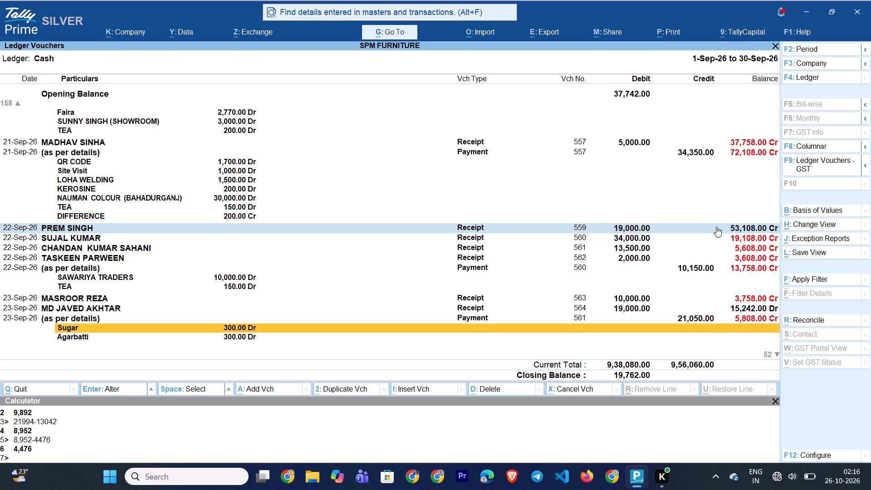
pyautogui.press('Down')
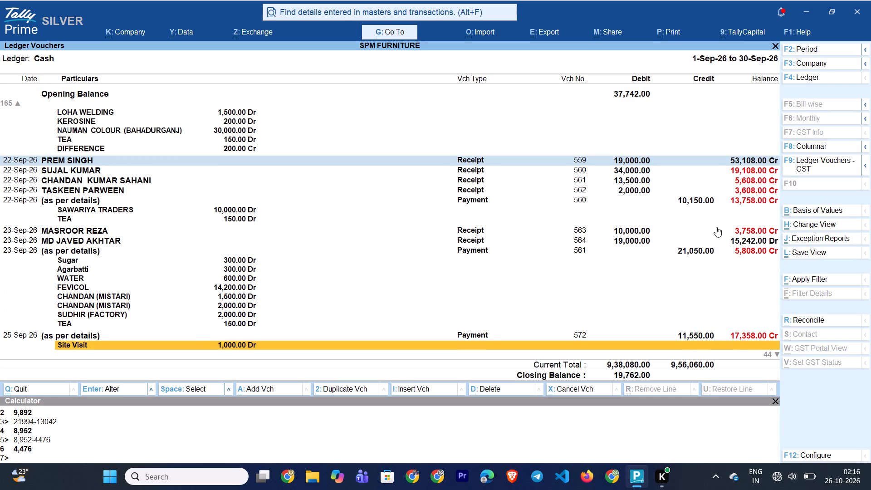
pyautogui.press('Up')
pyautogui.press('Up')
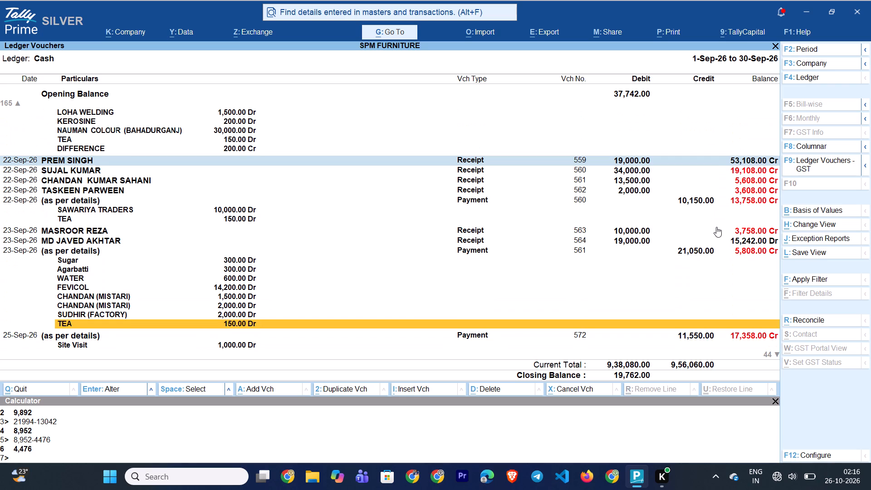
# Recheck the Cash ledger entries and running balances from 21-Sep-26 receipt 557 to 23-Sep-26 payment 561.
pyautogui.press('Up')
pyautogui.press('Up')
pyautogui.press('Up')
pyautogui.press('Up')
pyautogui.press('Up')
pyautogui.press('Up')
pyautogui.press('Up')
pyautogui.press('Up')
pyautogui.press('Up')
pyautogui.press('Up')
pyautogui.press('Up')
pyautogui.press('Up')
pyautogui.press('Up')
pyautogui.press('Up')
pyautogui.press('Up')
pyautogui.press('Up')
pyautogui.press('Up')
pyautogui.press('Up')
pyautogui.press('Up')
pyautogui.press('Up')
pyautogui.press('Up')
pyautogui.press('Up')
pyautogui.press('Up')
pyautogui.press('Up')
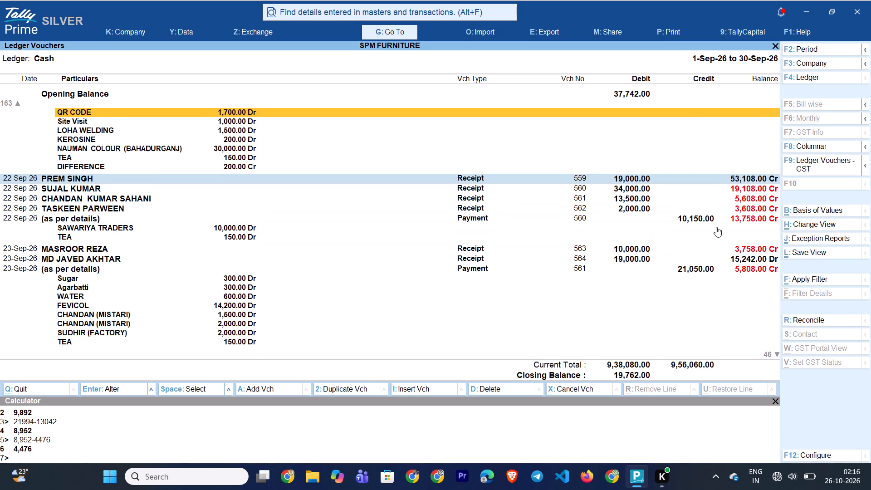
pyautogui.press('Down')
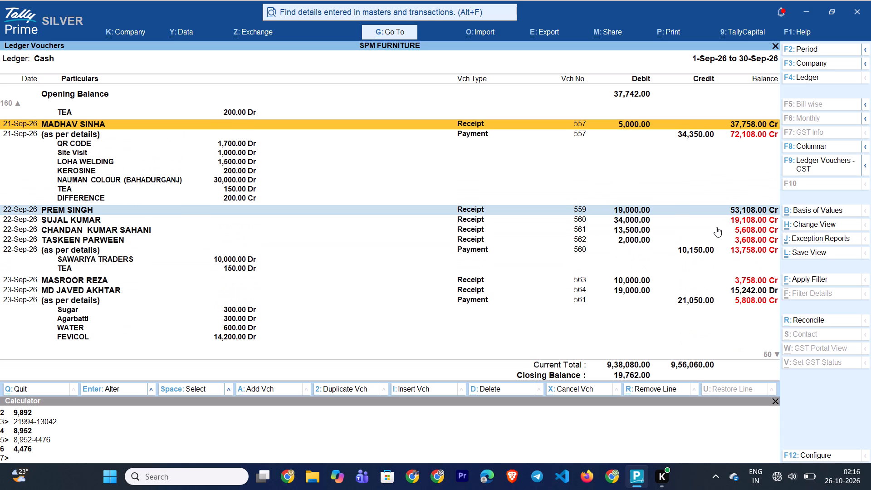
pyautogui.press('Down')
pyautogui.press('Down')
pyautogui.press('Down')
pyautogui.press('Down')
pyautogui.press('Down')
pyautogui.press('Down')
pyautogui.press('Down')
pyautogui.press('Down')
pyautogui.press('Down')
pyautogui.press('Down')
pyautogui.press('Down')
pyautogui.press('Down')
pyautogui.press('Down')
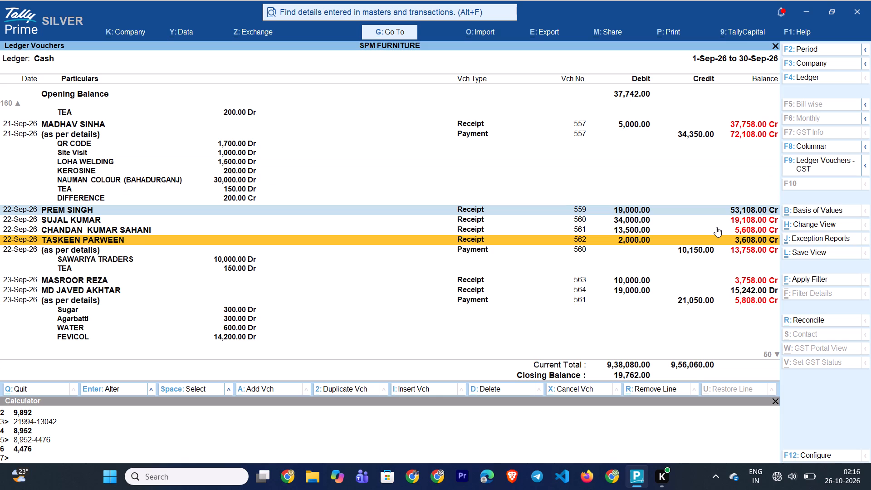
pyautogui.press('Down')
pyautogui.press('Down')
pyautogui.press('Down')
pyautogui.press('Down')
pyautogui.press('Down')
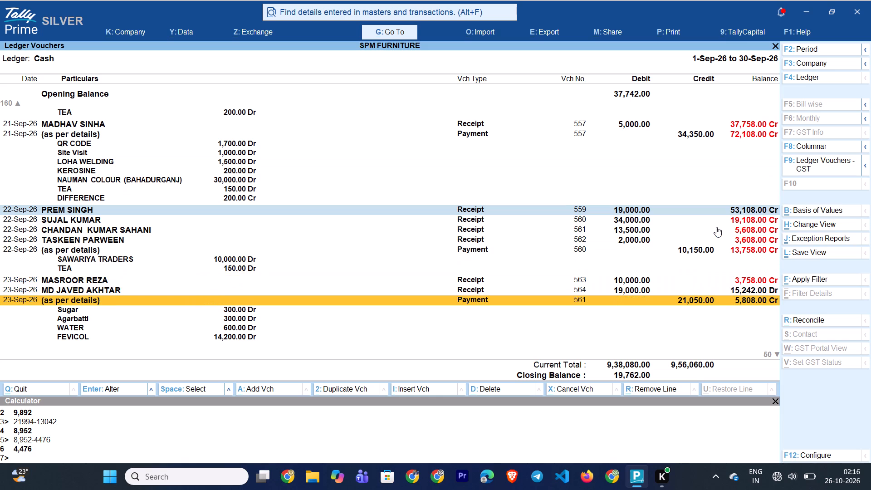
# Examine the line items of 23-Sep-26 payment voucher 561 and the 25-Sep-26 payment voucher 572.
pyautogui.press('Down')
pyautogui.press('Down')
pyautogui.press('Down')
pyautogui.press('Down')
pyautogui.press('Down')
pyautogui.press('Down')
pyautogui.press('Down')
pyautogui.press('Down')
pyautogui.press('Down')
pyautogui.press('Down')
pyautogui.press('Down')
pyautogui.press('Down')
pyautogui.press('Down')
pyautogui.press('Down')
pyautogui.press('Down')
pyautogui.press('Down')
pyautogui.press('Down')
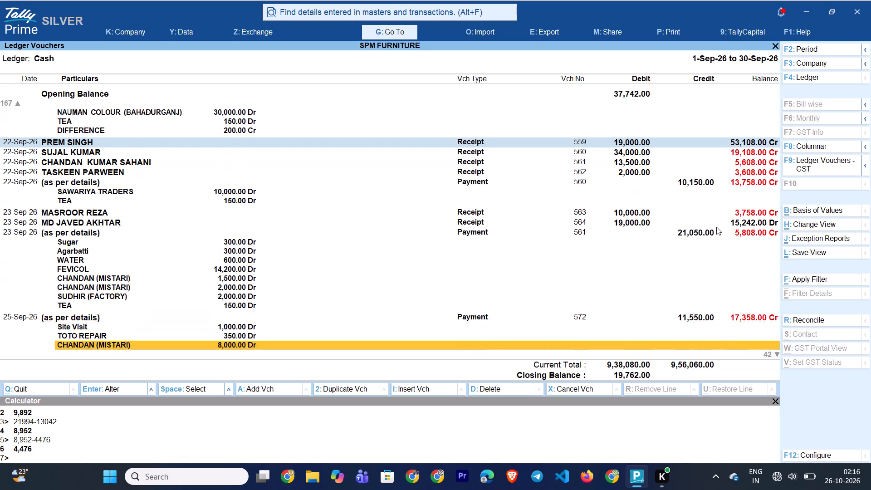
pyautogui.press('Up')
pyautogui.press('Up')
pyautogui.press('Up')
pyautogui.press('Up')
pyautogui.press('Up')
pyautogui.press('Up')
pyautogui.press('Up')
pyautogui.press('Up')
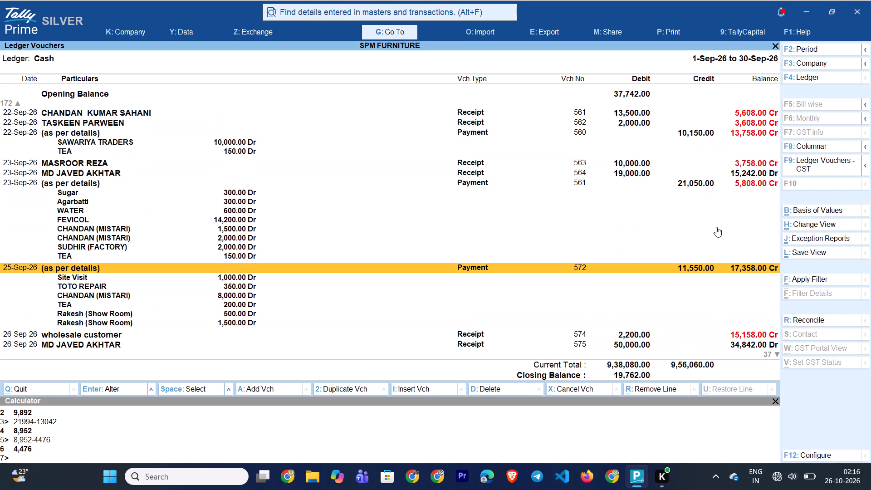
# Examine the line items of 25-Sep-26 payment 572 and the 26-Sep-26 receipts 574 to 577 and payment 573.
pyautogui.press('Down')
pyautogui.press('Down')
pyautogui.press('Down')
pyautogui.press('Down')
pyautogui.press('Down')
pyautogui.press('Down')
pyautogui.press('Down')
pyautogui.press('Down')
pyautogui.press('Down')
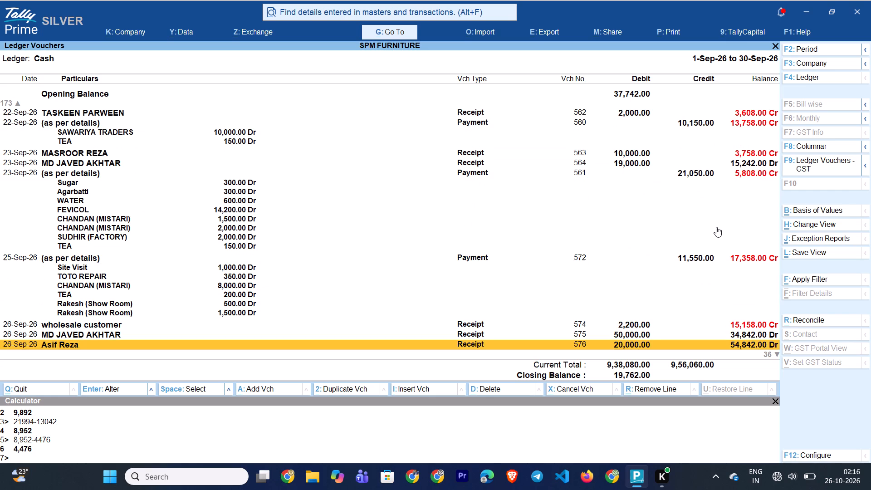
pyautogui.press('Down')
pyautogui.press('Down')
pyautogui.press('Down')
pyautogui.press('Down')
pyautogui.press('Down')
pyautogui.press('Down')
pyautogui.press('Up')
pyautogui.press('Up')
pyautogui.press('Up')
pyautogui.press('Up')
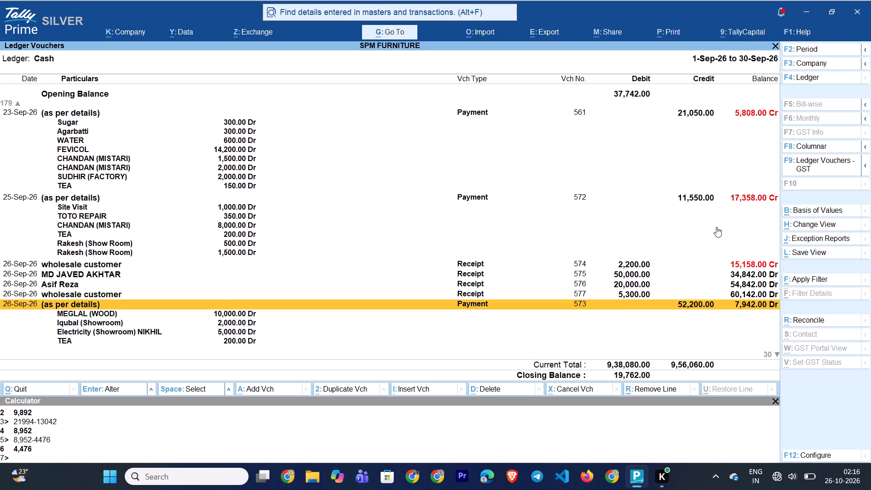
pyautogui.press('Up')
pyautogui.press('Up')
pyautogui.press('Up')
pyautogui.press('Up')
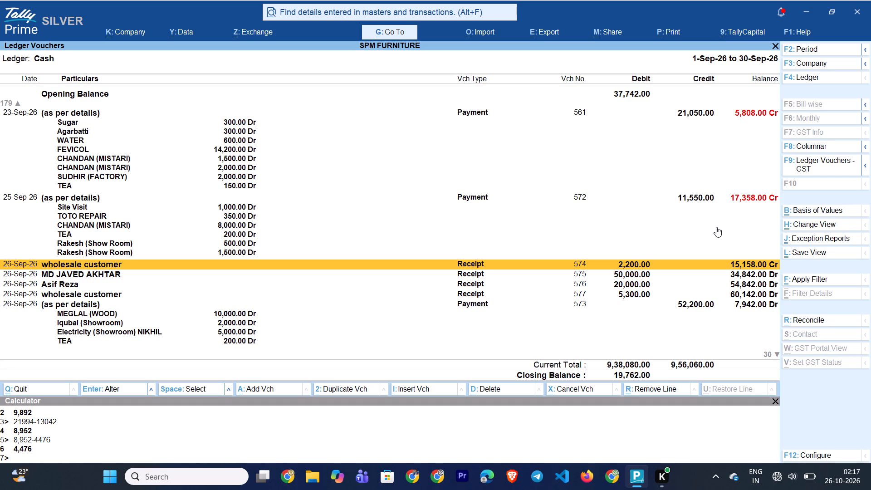
pyautogui.press('Down')
pyautogui.press('Down')
pyautogui.press('Down')
pyautogui.press('Down')
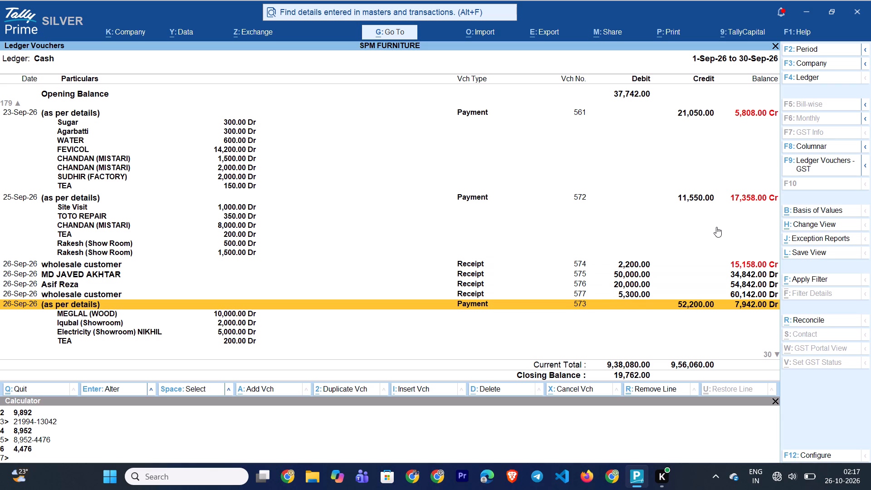
# Examine the line items of 26-Sep-26 payment 573 and the 27-Sep-26 receipts 578 and 579 and payment 574.
pyautogui.press('Down')
pyautogui.press('Down')
pyautogui.press('Down')
pyautogui.press('Down')
pyautogui.press('Down')
pyautogui.press('Down')
pyautogui.press('Down')
pyautogui.press('Down')
pyautogui.press('Down')
pyautogui.press('Down')
pyautogui.press('Down')
pyautogui.press('Down')
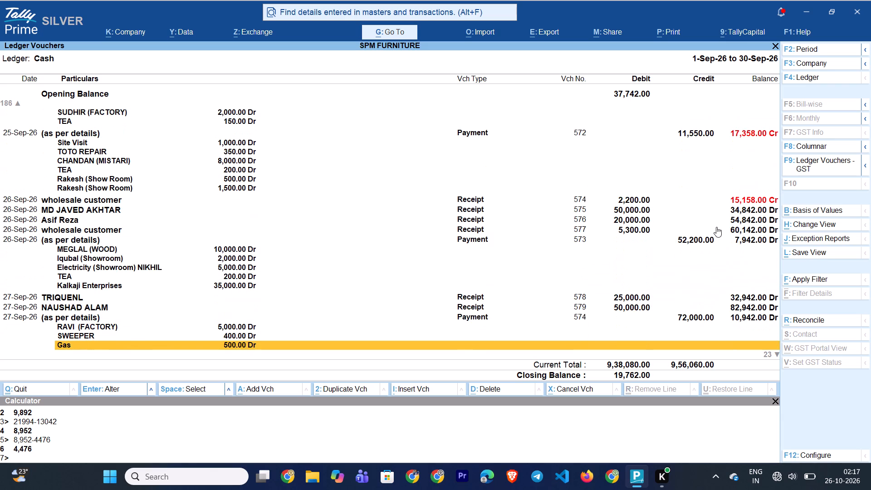
pyautogui.press('Up')
pyautogui.press('Up')
pyautogui.press('Up')
pyautogui.press('Up')
pyautogui.press('Up')
pyautogui.press('Up')
pyautogui.press('Down')
pyautogui.press('Down')
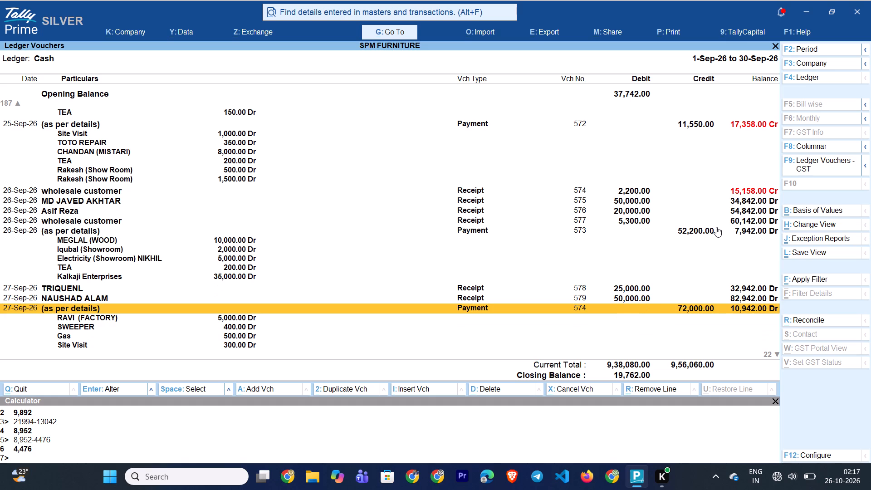
# Examine the line items of 27-Sep-26 payment 574 and the 28-Sep-26 receipt 580 and payment 575.
pyautogui.press('Down')
pyautogui.press('Down')
pyautogui.press('Down')
pyautogui.press('Down')
pyautogui.press('Down')
pyautogui.press('Down')
pyautogui.press('Down')
pyautogui.press('Down')
pyautogui.press('Down')
pyautogui.press('Down')
pyautogui.press('Down')
pyautogui.press('Down')
pyautogui.press('Down')
pyautogui.press('Down')
pyautogui.press('Down')
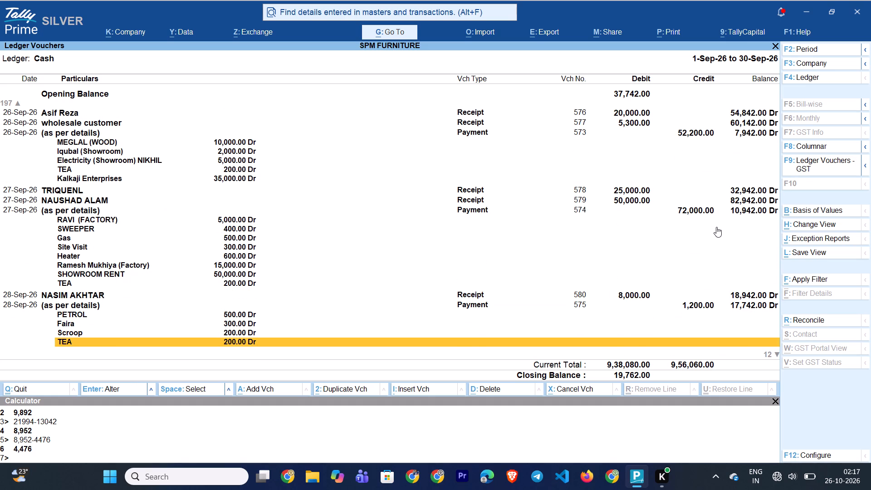
pyautogui.press('Up')
pyautogui.press('Up')
pyautogui.press('Up')
pyautogui.press('Up')
pyautogui.press('Up')
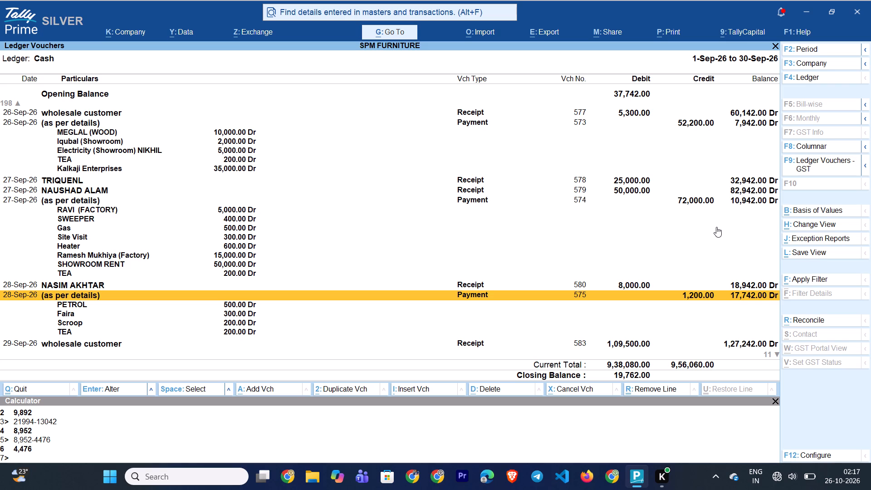
# Examine the line items of 28-Sep-26 payment 575, the 29-Sep-26 receipts 583 and 584, and payment 576.
pyautogui.press('Down')
pyautogui.press('Down')
pyautogui.press('Down')
pyautogui.press('Down')
pyautogui.press('Down')
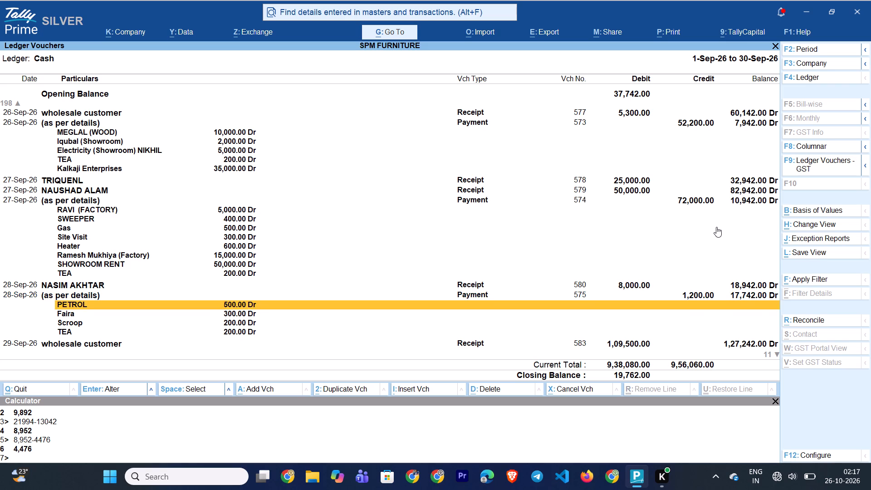
pyautogui.press('Down')
pyautogui.press('Down')
pyautogui.press('Down')
pyautogui.press('Down')
pyautogui.press('Down')
pyautogui.press('Down')
pyautogui.press('Up')
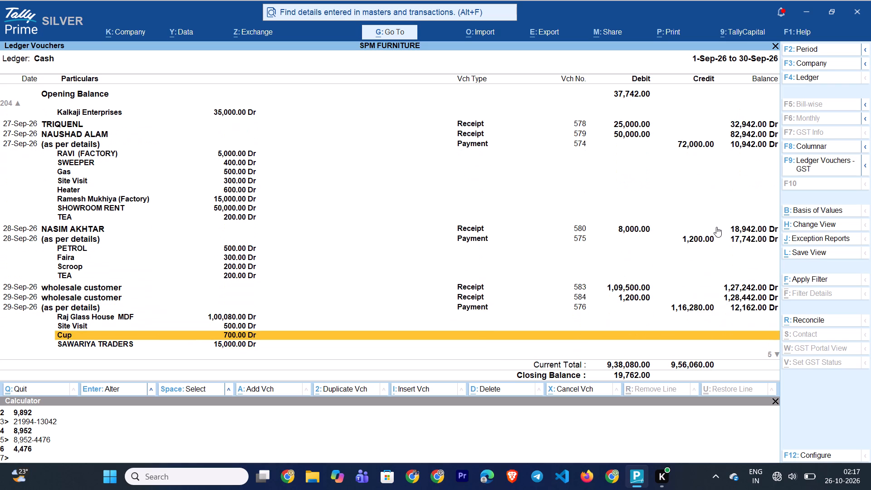
# Examine the 30-Sep-26 receipt 588 and payment 582, and go back through the line items of 29-Sep-26 payment 576.
pyautogui.press('Down')
pyautogui.press('Down')
pyautogui.press('Down')
pyautogui.press('Down')
pyautogui.press('Up')
pyautogui.press('Up')
pyautogui.press('Up')
pyautogui.press('Up')
pyautogui.press('Up')
pyautogui.press('Up')
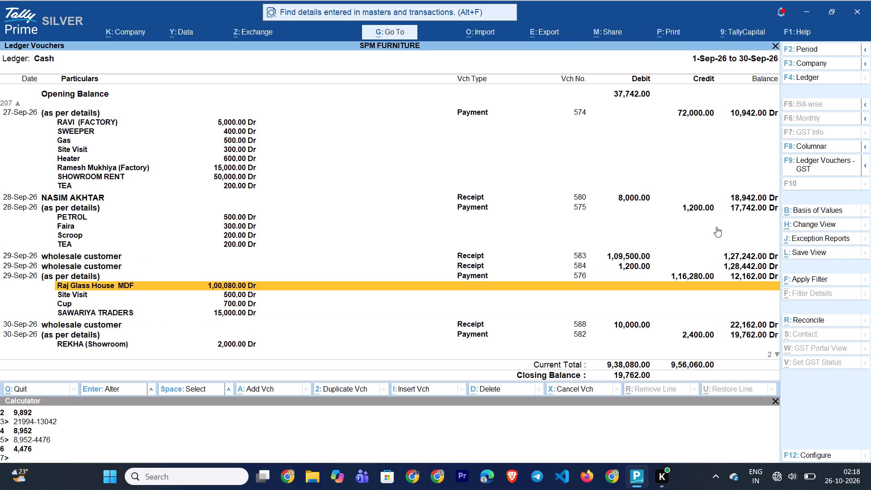
# Recheck the 29-Sep-26 wholesale customer receipts 583 and 584 and each line item of payment 576.
pyautogui.press('Up')
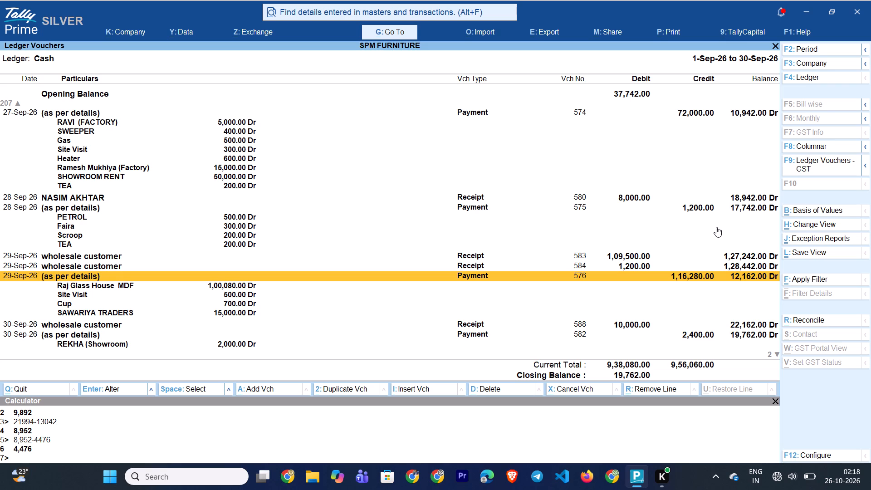
pyautogui.press('Up')
pyautogui.press('Up')
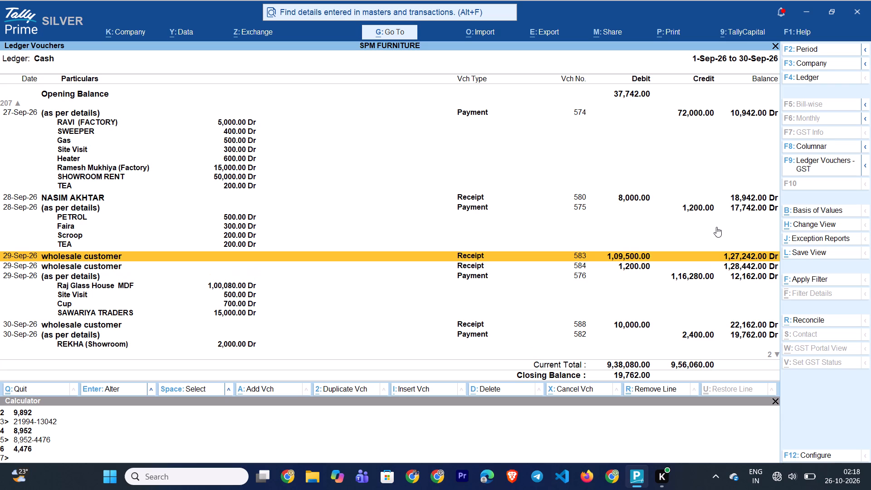
pyautogui.press('Down')
pyautogui.press('Down')
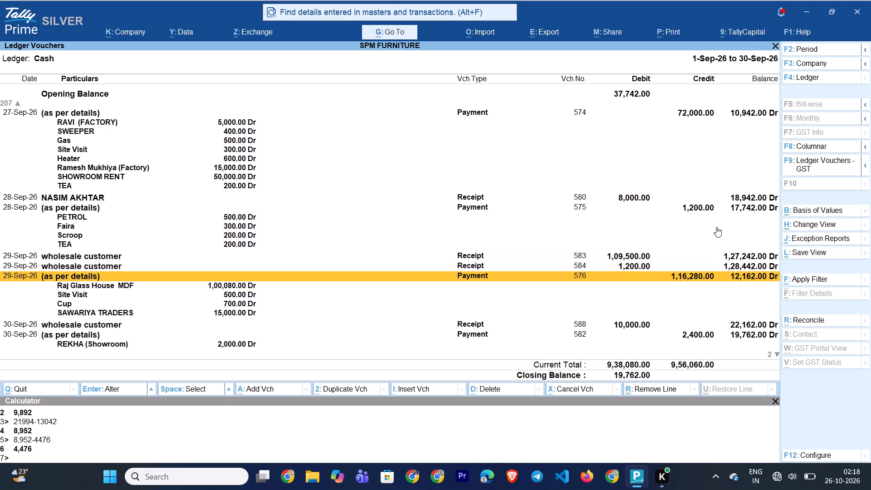
pyautogui.press('Down')
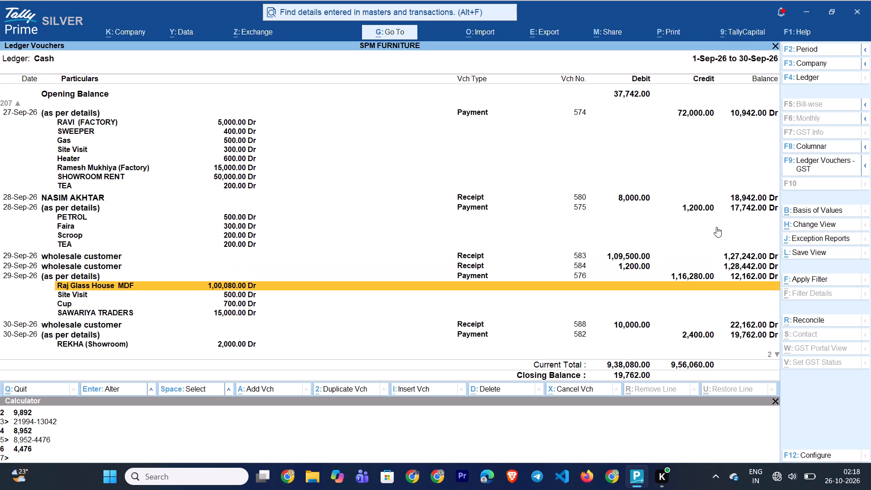
pyautogui.press('Down')
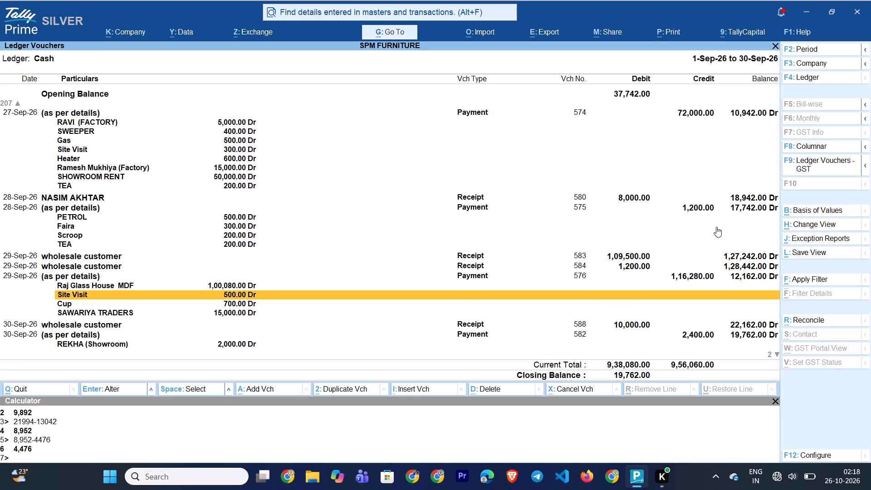
pyautogui.press('Down')
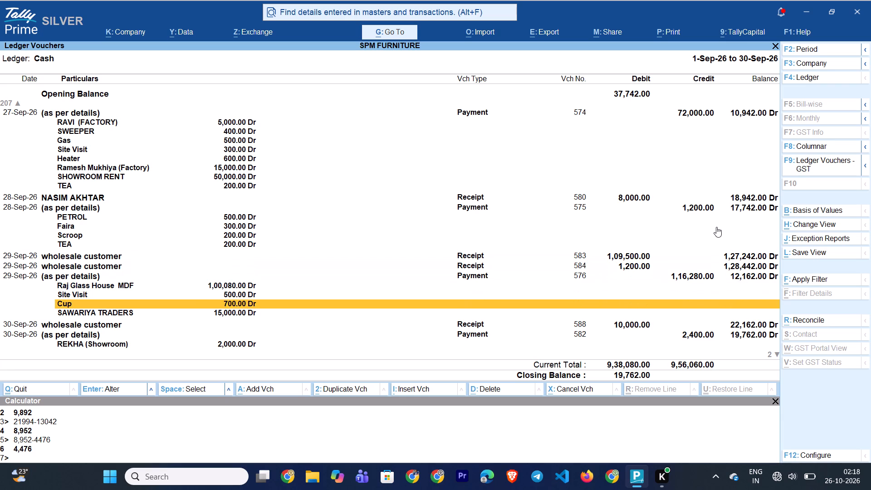
pyautogui.press('Down')
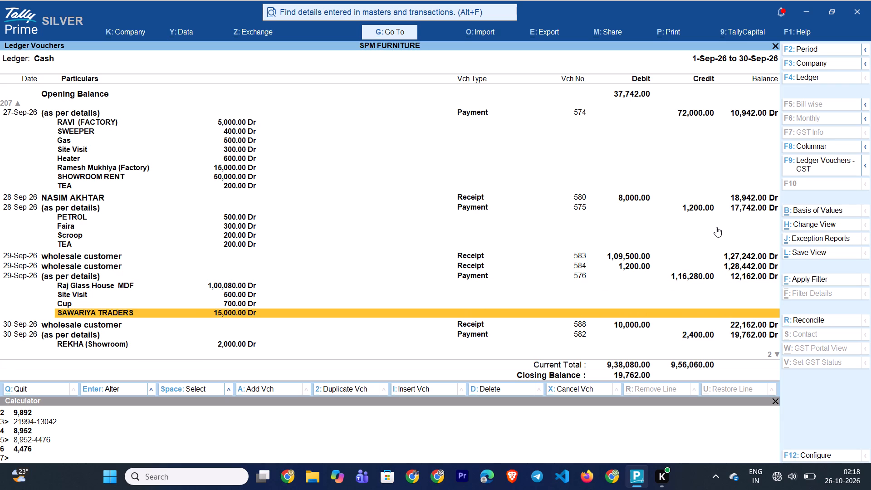
pyautogui.press('Up')
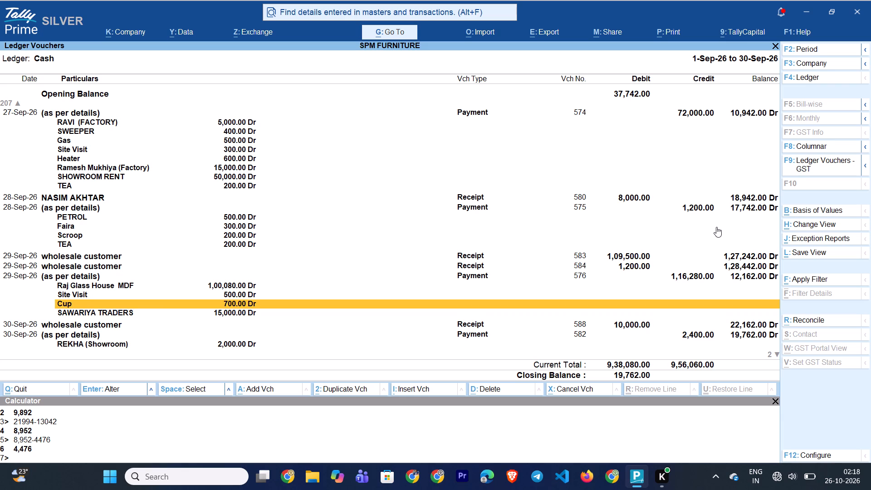
pyautogui.press('Up')
pyautogui.press('Up')
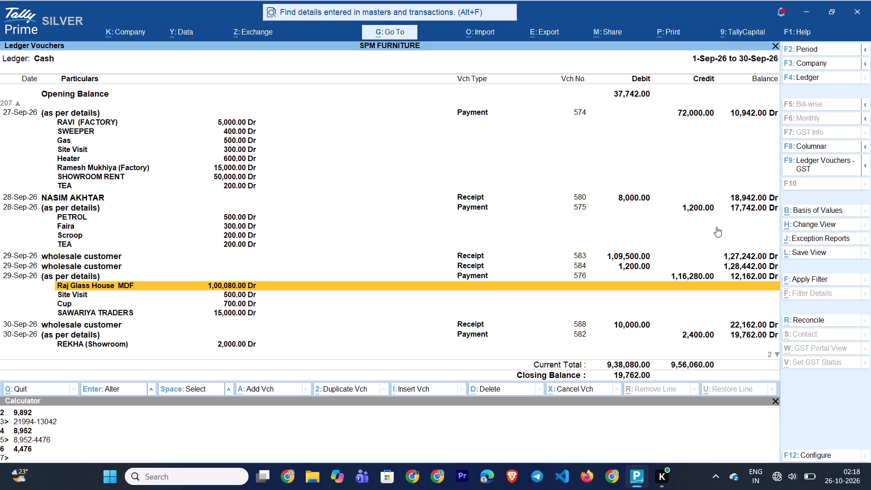
pyautogui.press('Up')
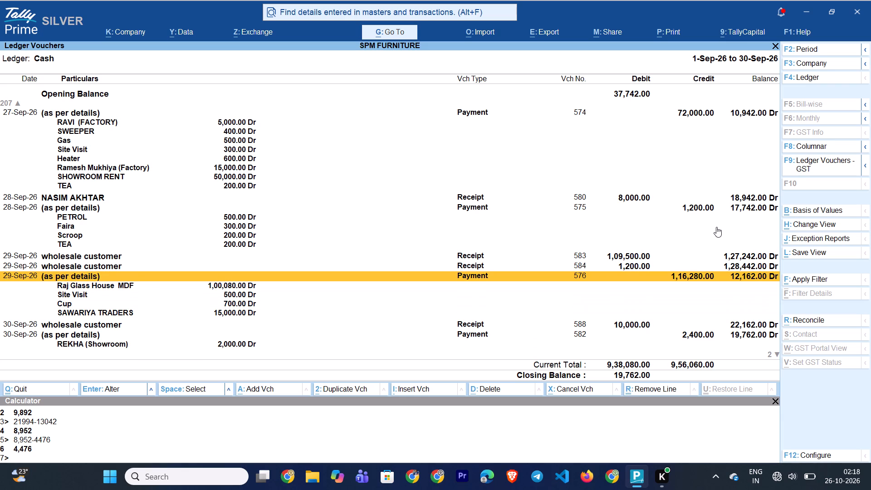
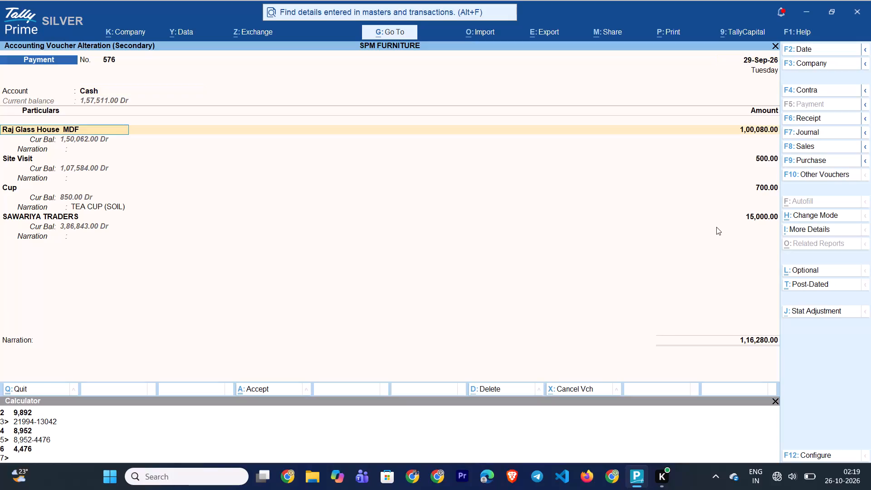
# Set the Raj Glass House MDF amount in 29-Sep-26 payment 576 to 1,00,000, keep it On Account, and save the voucher.
pyautogui.press('Return')
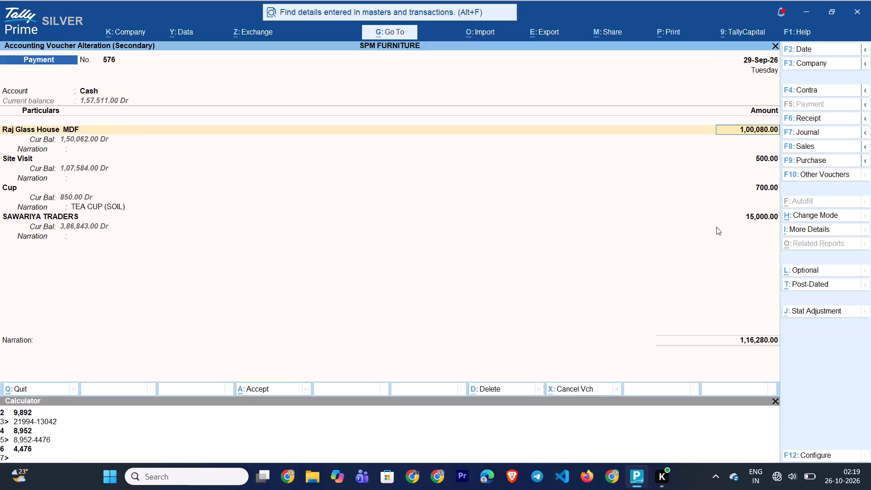
pyautogui.press('End')
pyautogui.press('BackSpace')
pyautogui.press('BackSpace')
pyautogui.press('BackSpace')
pyautogui.press('BackSpace')
pyautogui.press('BackSpace')
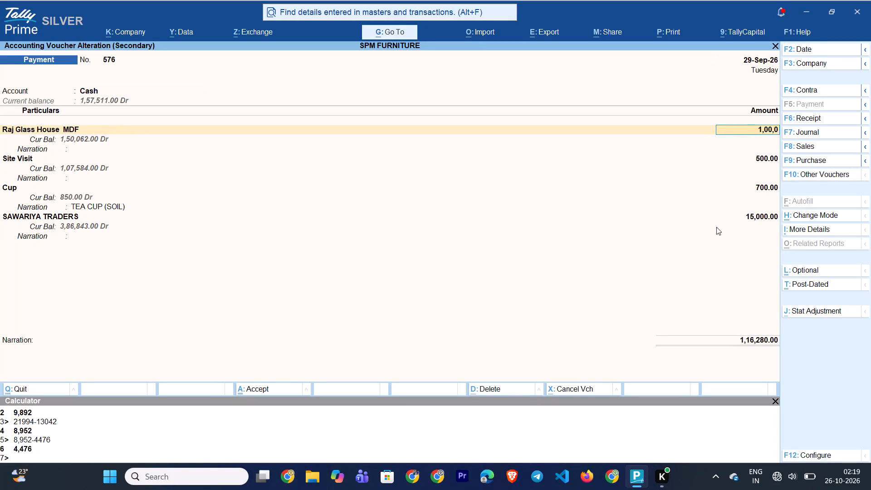
pyautogui.write('00')
pyautogui.press('Return')
pyautogui.press('Return')
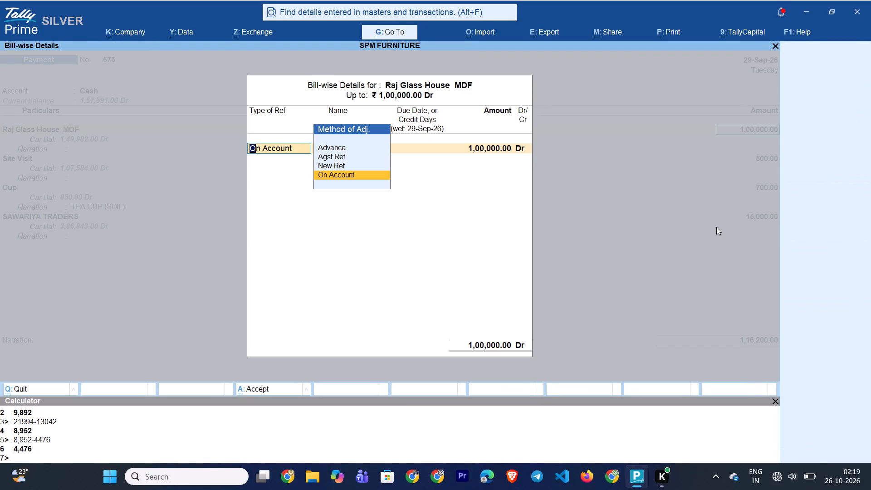
pyautogui.press('Return')
pyautogui.press('Return')
pyautogui.hotkey('ctrl', 'a')
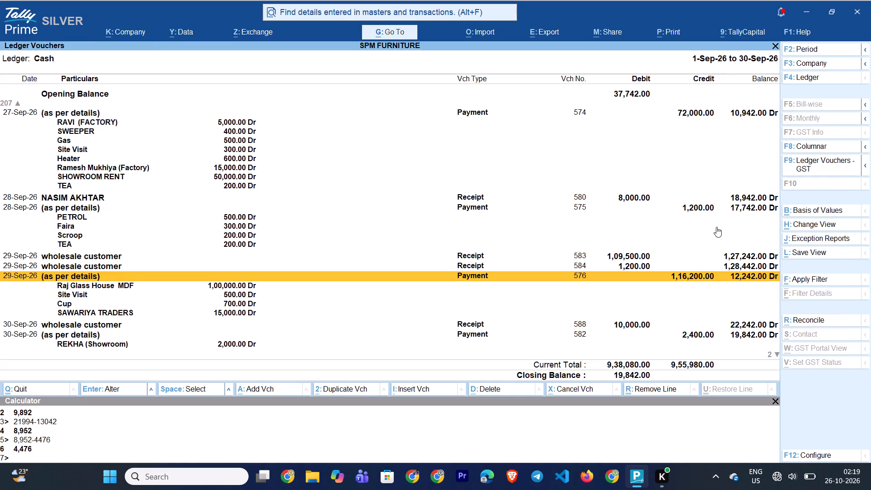
# Examine the remaining September entries from 29-Sep-26 payment 576 through the last line item of 30-Sep-26 payment 582.
pyautogui.press('Down')
pyautogui.press('Down')
pyautogui.press('Down')
pyautogui.press('Down')
pyautogui.press('Down')
pyautogui.press('Down')
pyautogui.press('Down')
pyautogui.press('Down')
pyautogui.press('Down')
pyautogui.press('Down')
pyautogui.press('Down')
pyautogui.press('Down')
pyautogui.press('Down')
pyautogui.press('Down')
pyautogui.press('Down')
pyautogui.press('Down')
pyautogui.press('Down')
pyautogui.press('Down')
pyautogui.press('Down')
pyautogui.press('Down')
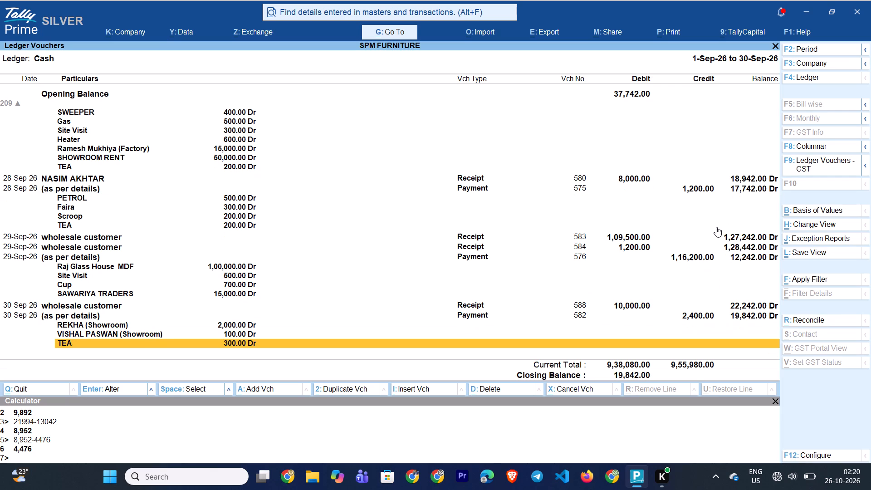
# Leave the September vouchers and open the Cash ledger vouchers for 1-Oct-26 to 31-Oct-26.
pyautogui.press('Escape')
pyautogui.press('Down')
pyautogui.press('Up')
pyautogui.press('Return')
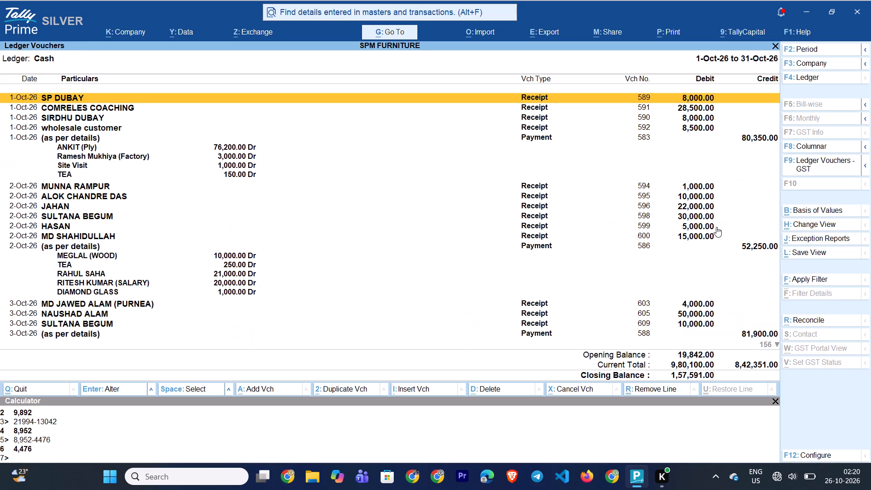
# Configure the October Cash ledger report to show the running balance, keeping the default sorting method.
pyautogui.press('F12')
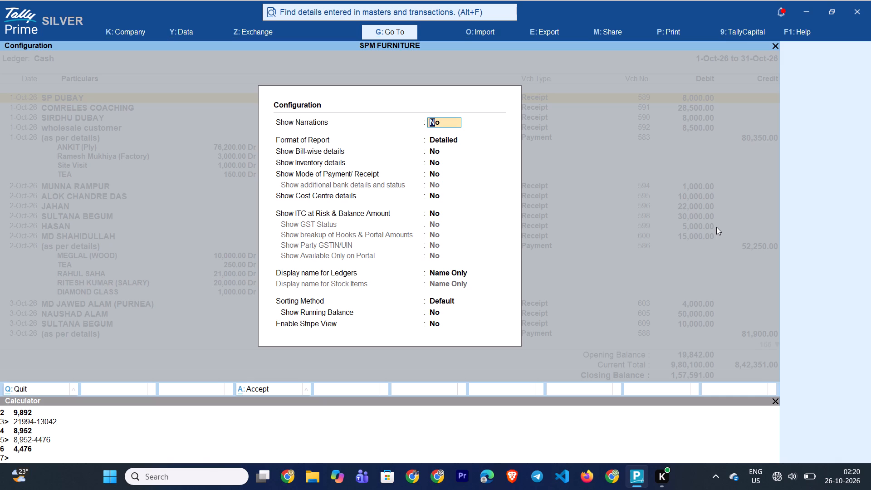
pyautogui.press('Return')
pyautogui.press('Return')
pyautogui.press('Return')
pyautogui.press('Return')
pyautogui.press('Return')
pyautogui.press('Return')
pyautogui.press('Return')
pyautogui.press('Return')
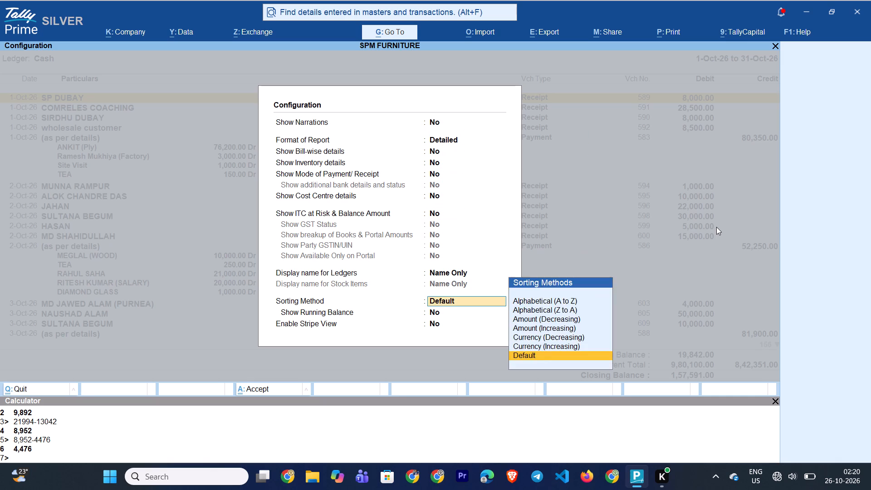
pyautogui.press('Return')
pyautogui.press('y')
pyautogui.press('Return')
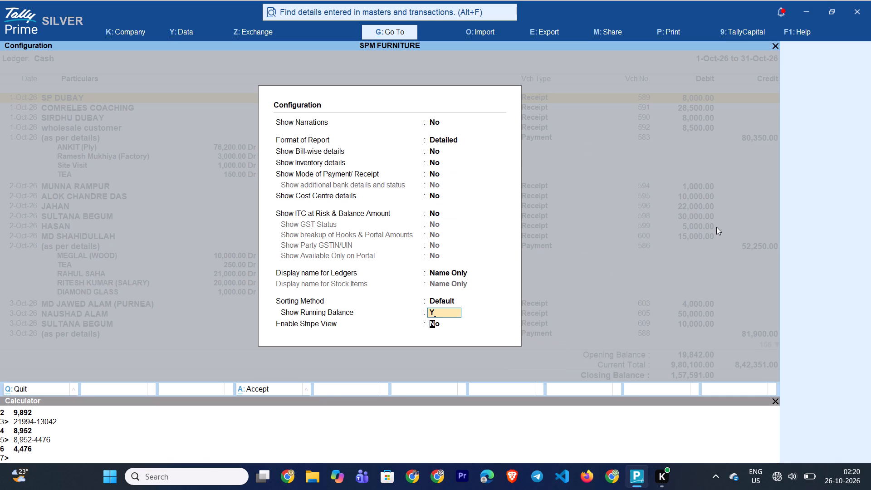
pyautogui.hotkey('ctrl', 'a')
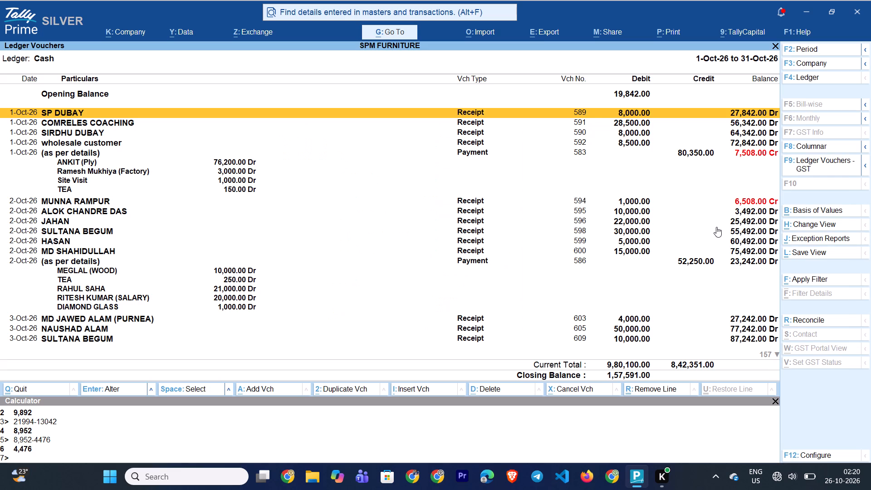
# Examine the 1-Oct-26 receipts and payment 583 line items, continuing through the 2-Oct-26 receipts to payment 586.
pyautogui.press('Down')
pyautogui.press('Down')
pyautogui.press('Down')
pyautogui.press('Down')
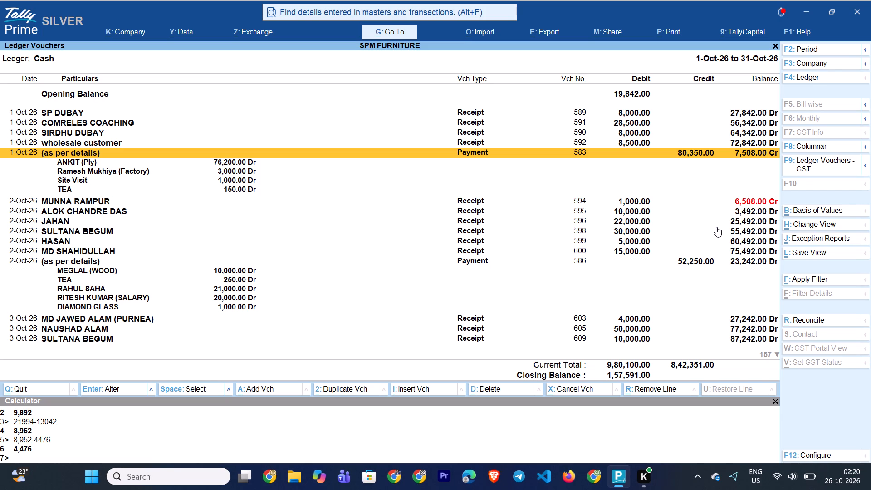
pyautogui.press('Down')
pyautogui.press('Down')
pyautogui.press('Down')
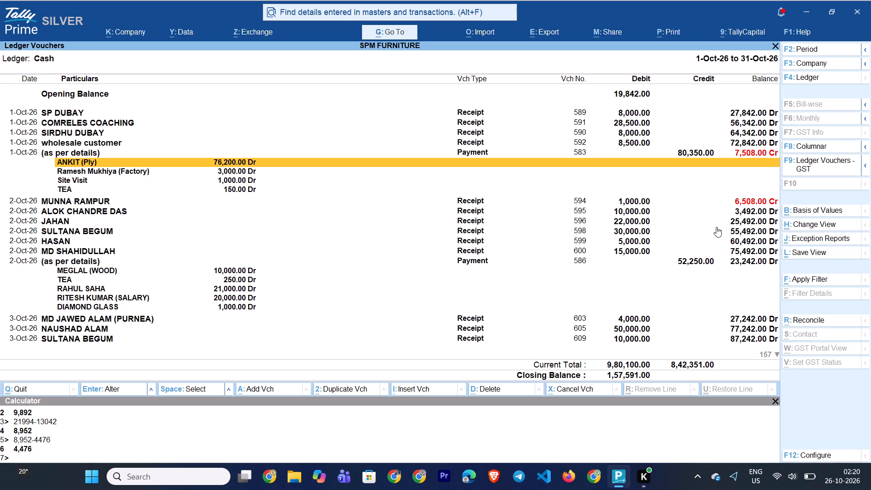
pyautogui.press('Down')
pyautogui.press('Down')
pyautogui.press('Down')
pyautogui.press('Down')
pyautogui.press('Down')
pyautogui.press('Down')
pyautogui.press('Down')
pyautogui.press('Down')
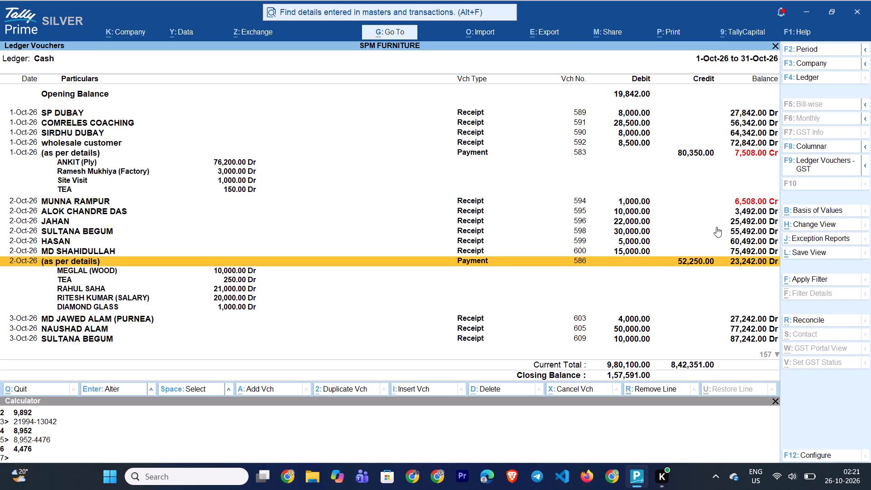
# Go back and recheck the line items of 1-Oct-26 payment 583 against its running balance.
pyautogui.press('Up')
pyautogui.press('Up')
pyautogui.press('Up')
pyautogui.press('Up')
pyautogui.press('Up')
pyautogui.press('Up')
pyautogui.press('Up')
pyautogui.press('Up')
pyautogui.press('Up')
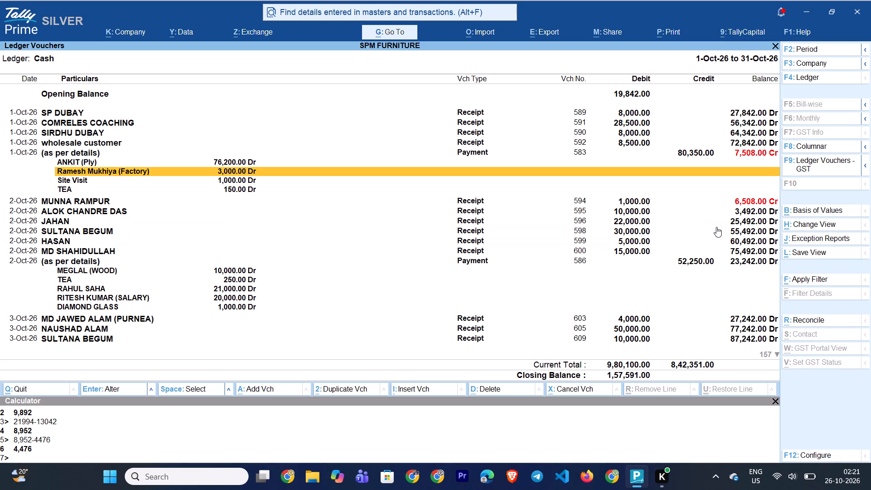
pyautogui.press('Down')
pyautogui.press('Down')
pyautogui.press('Down')
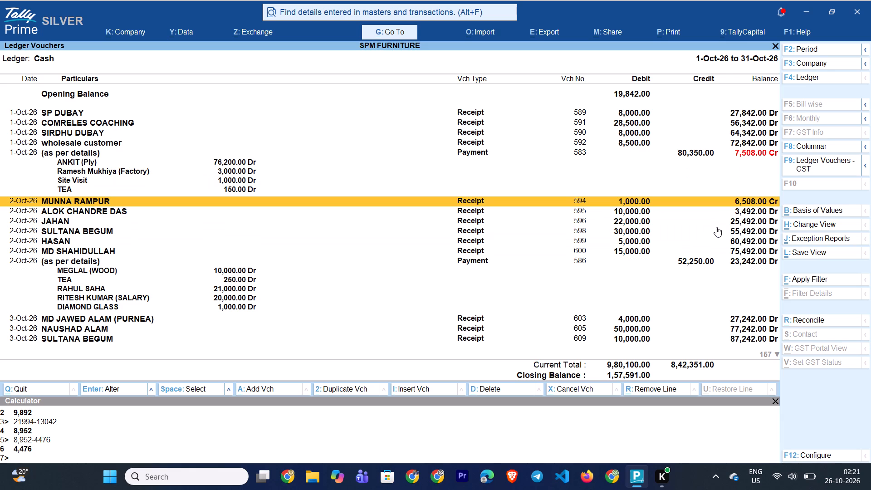
# Examine the 2-Oct-26 receipts 594 to 600 one by one and the line items of payment 586.
pyautogui.press('Down')
pyautogui.press('Down')
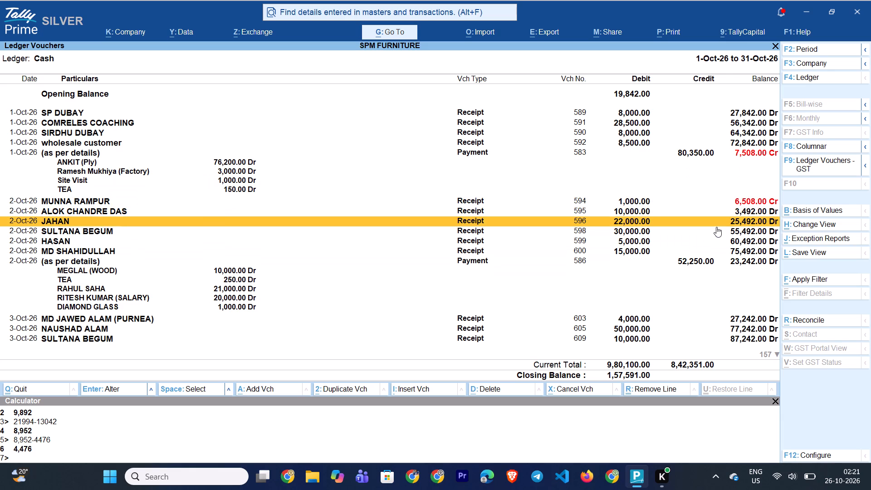
pyautogui.press('Down')
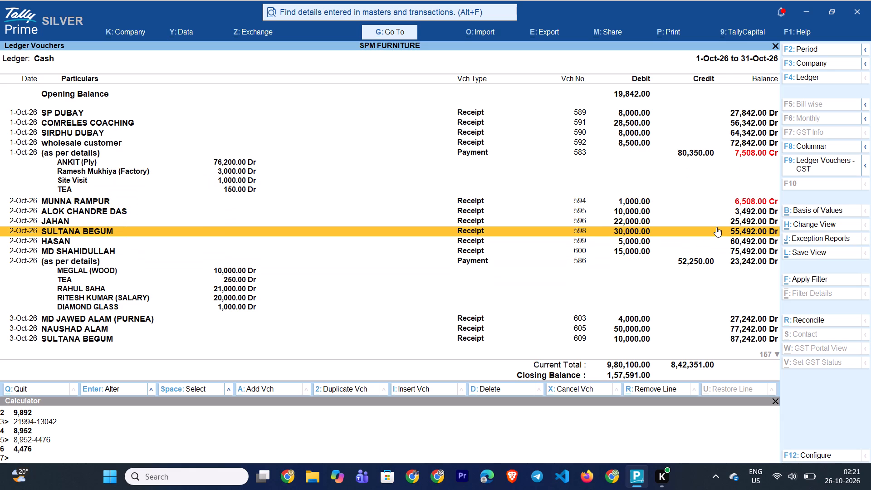
pyautogui.press('Down')
pyautogui.press('Down')
pyautogui.press('Down')
pyautogui.press('Down')
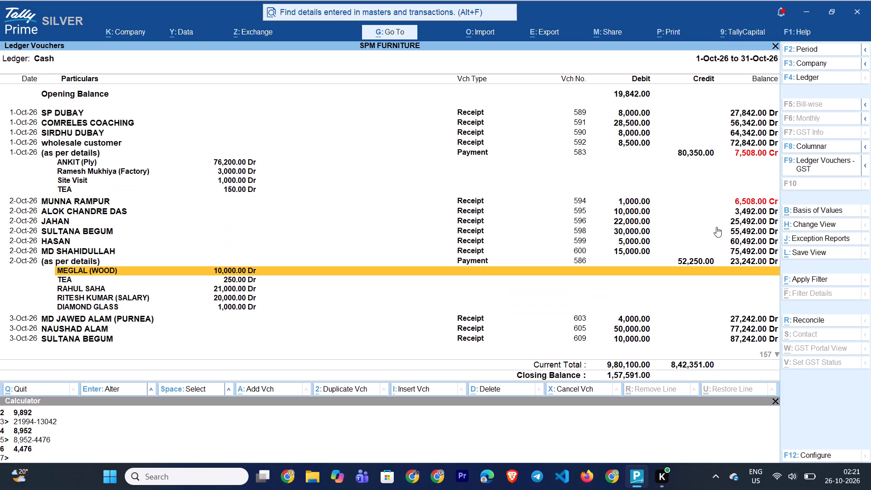
pyautogui.press('Down')
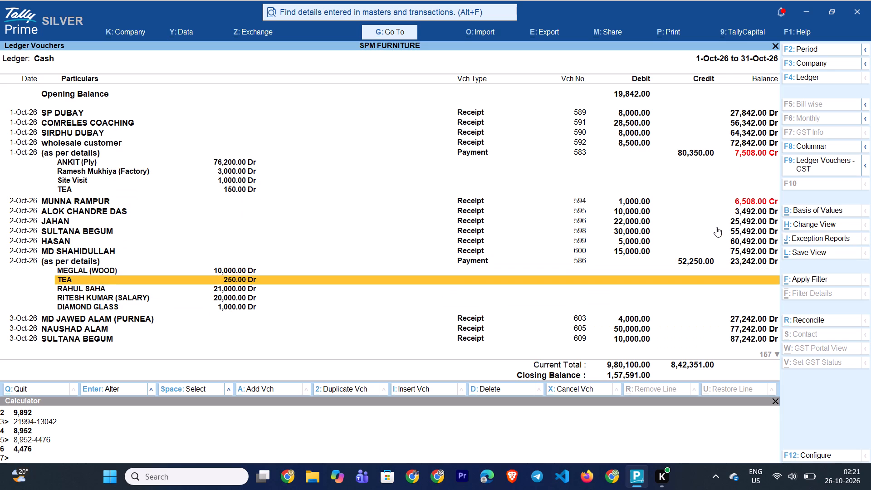
pyautogui.press('Down')
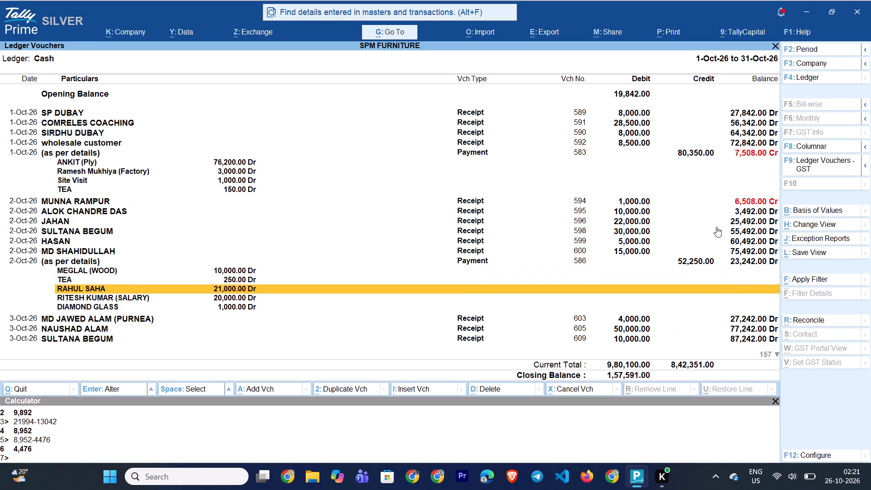
pyautogui.press('Down')
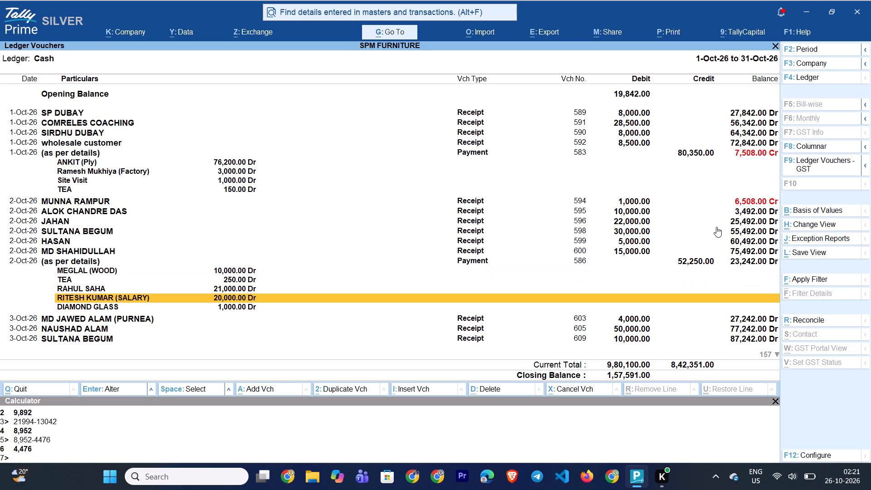
# Recheck the 2-Oct-26 receipts 594 to 599 and their running balances.
pyautogui.press('Up')
pyautogui.press('Up')
pyautogui.press('Up')
pyautogui.press('Up')
pyautogui.press('Up')
pyautogui.press('Up')
pyautogui.press('Up')
pyautogui.press('Up')
pyautogui.press('Up')
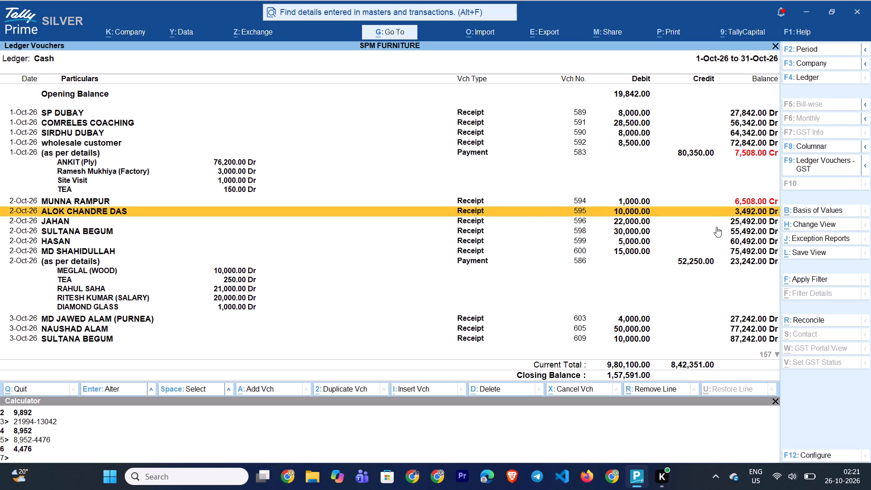
pyautogui.press('Up')
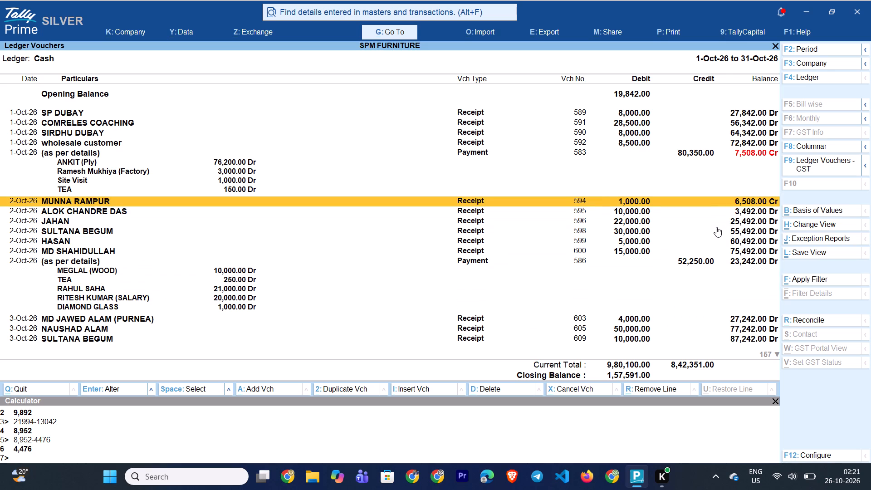
pyautogui.press('Down')
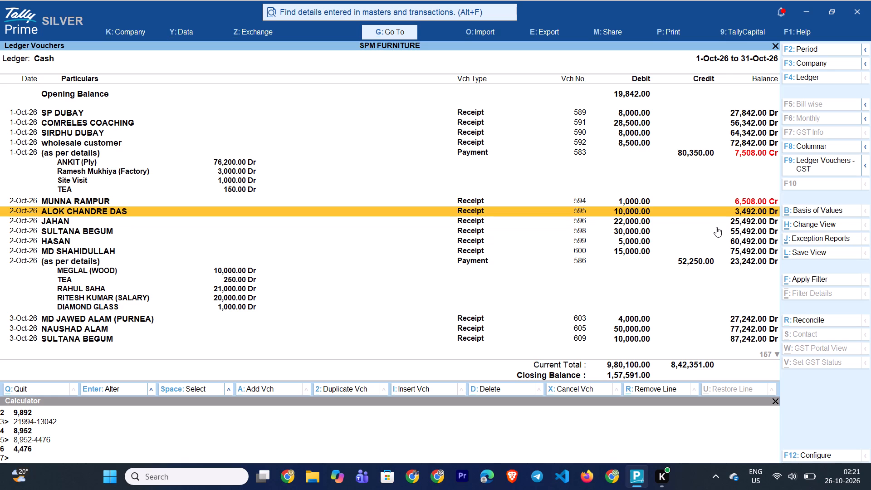
pyautogui.press('Down')
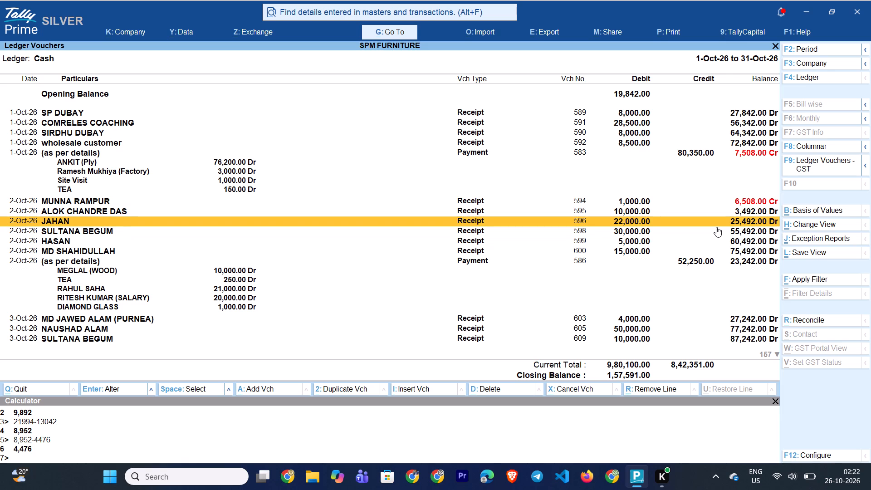
pyautogui.press('Down')
pyautogui.press('Down')
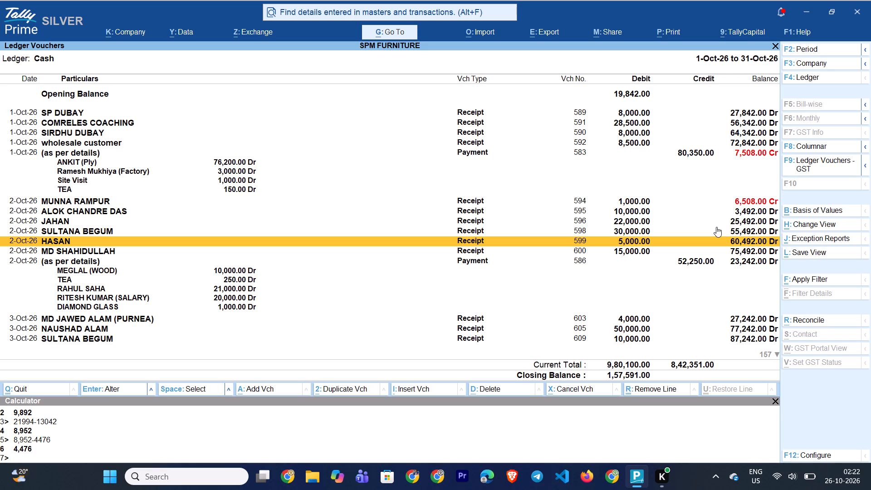
pyautogui.press('Up')
pyautogui.press('Up')
pyautogui.press('Up')
pyautogui.press('Up')
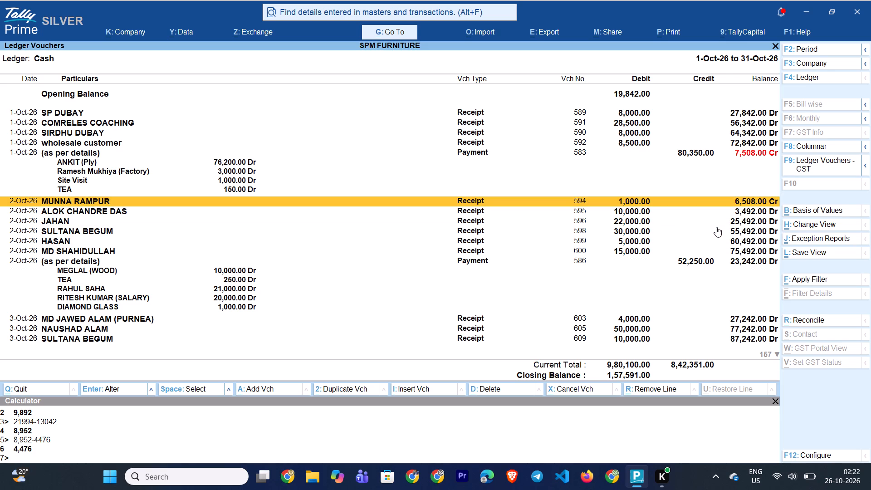
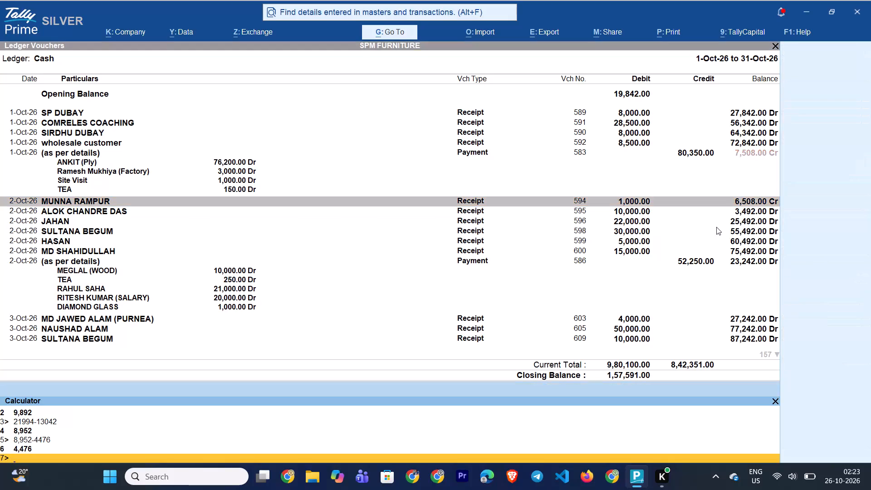
# Calculate 38258 minus 23242 to compare the expected cash balance with the 2-Oct-26 closing balance after payment 586.
pyautogui.write('38258')
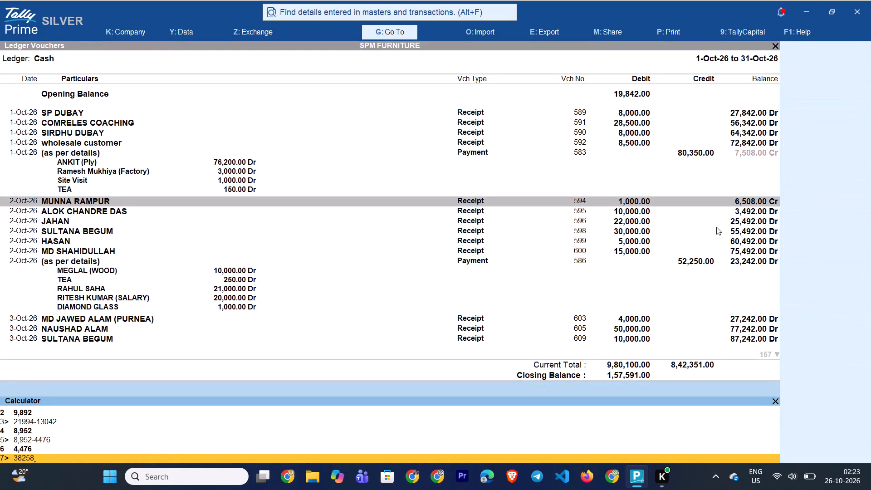
pyautogui.press('-')
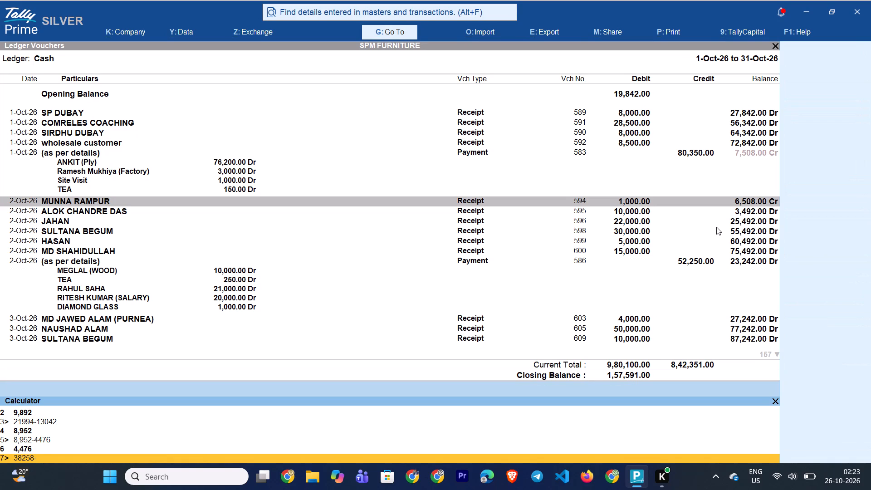
pyautogui.write('23242')
pyautogui.press('Return')
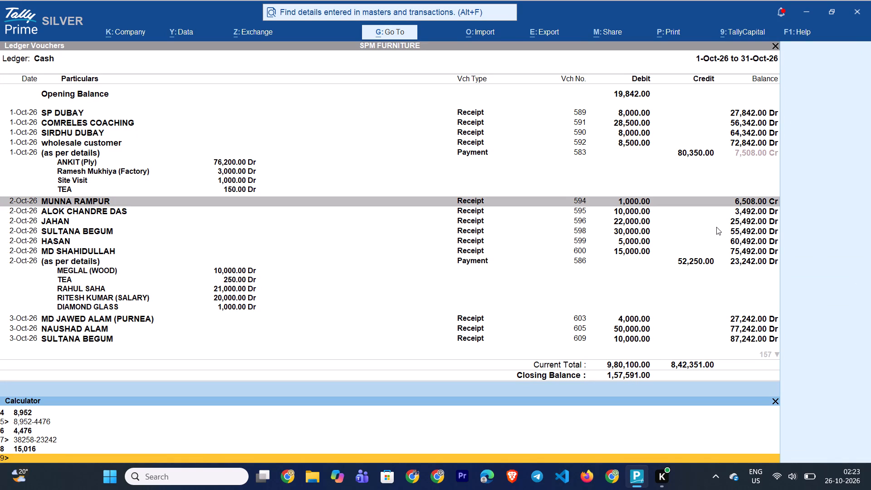